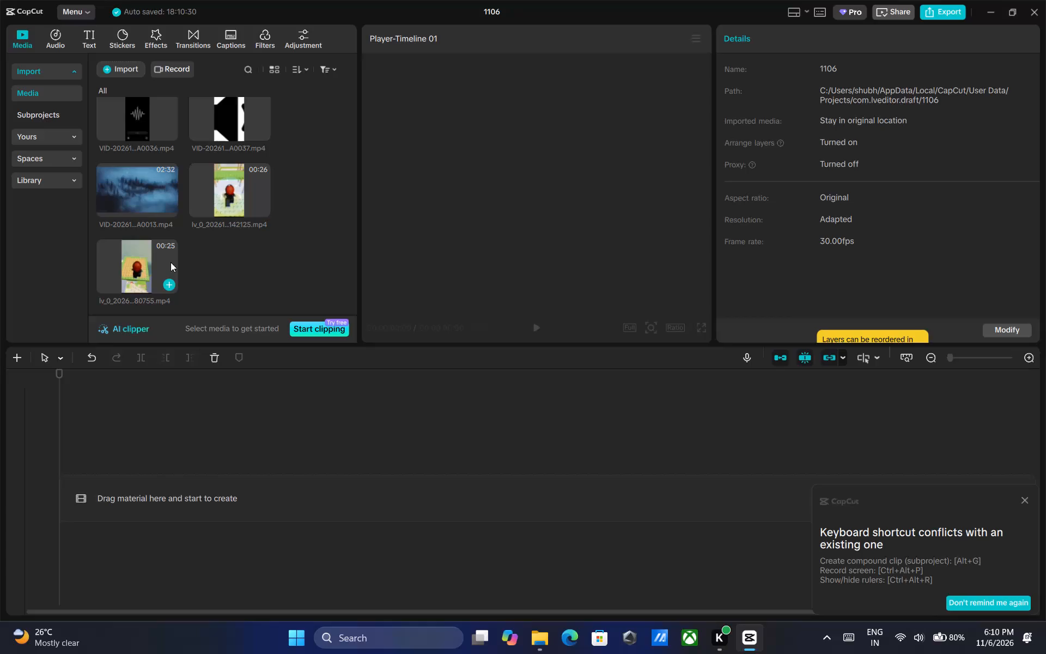
Place lv_0_20261106142125.mp4 on a track above the main one, starting at 0:00, and play its opening.
click(264, 211)
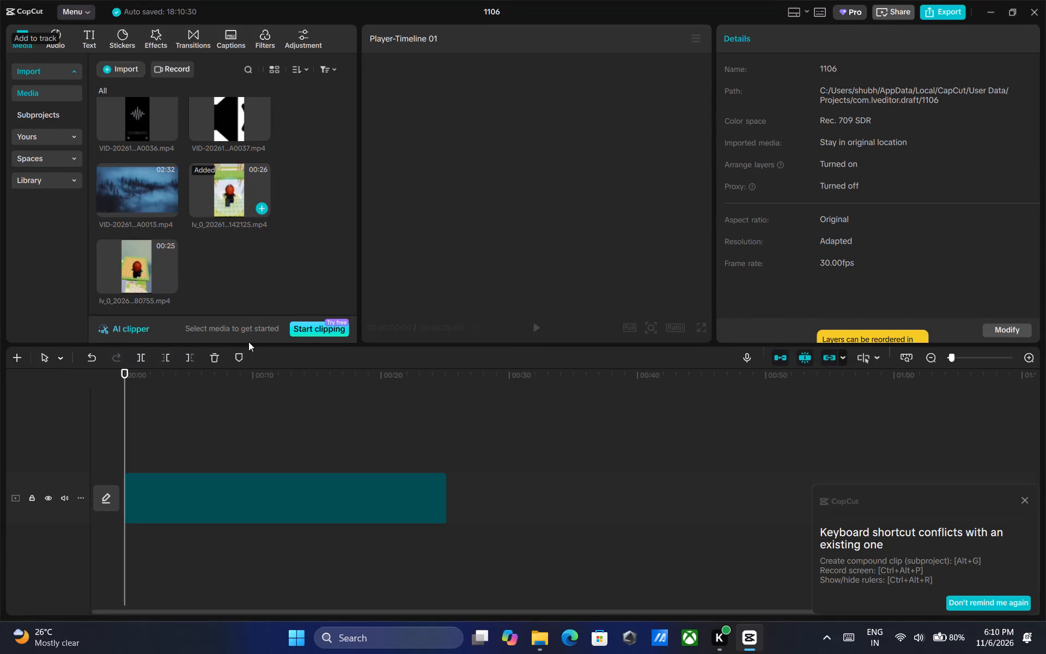
click(533, 325)
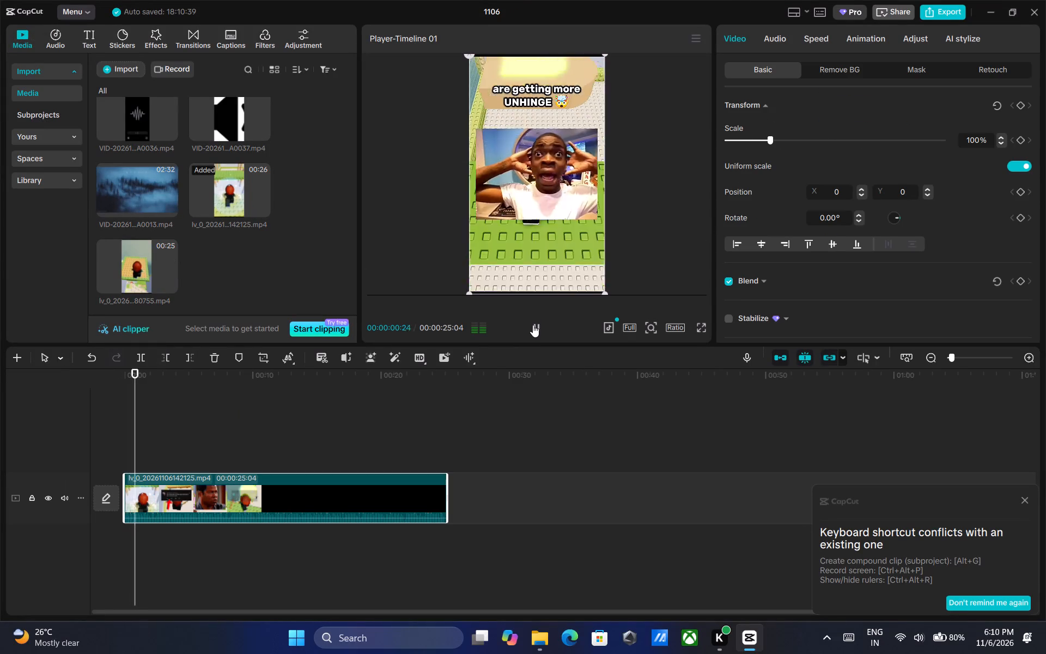
click(533, 325)
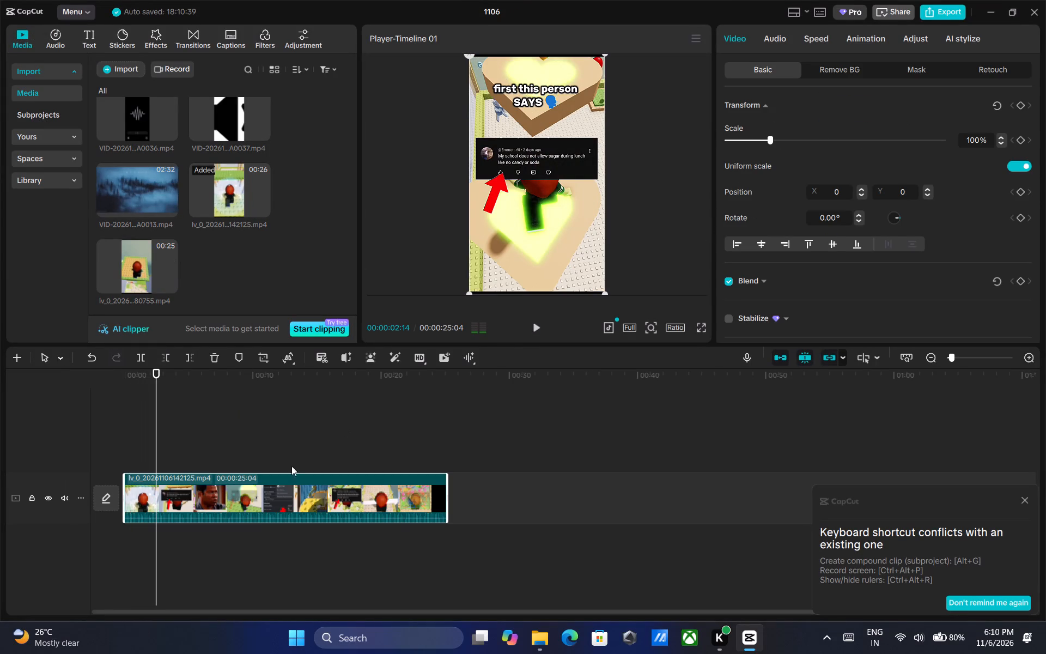
ctrl+scroll(246, 426, up, 3)
drag(177, 487, 158, 404)
drag(165, 372, 0, 371)
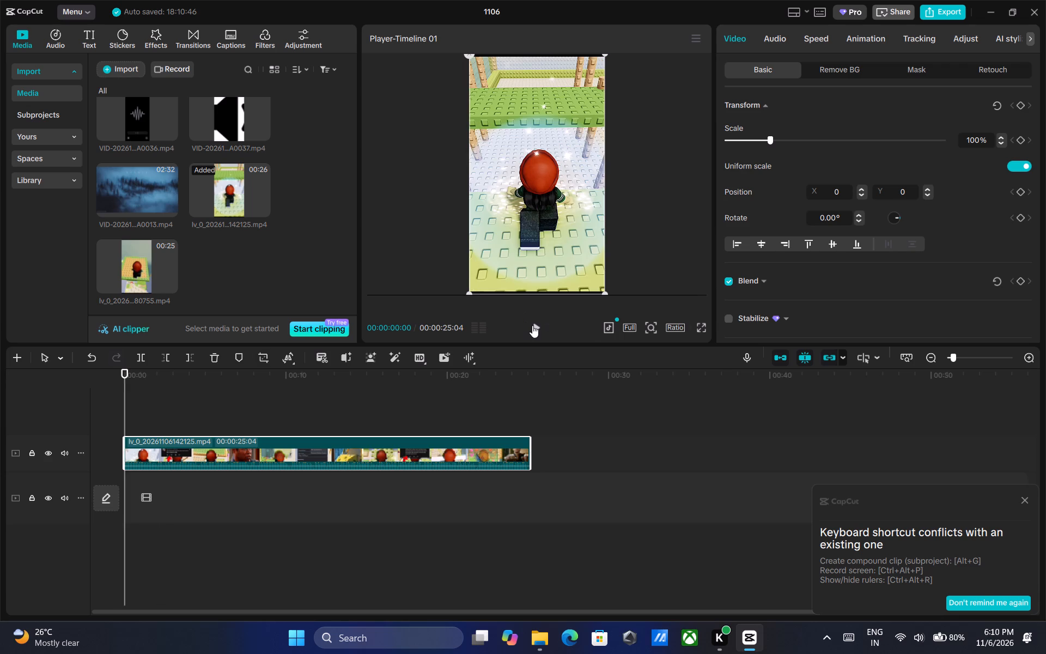
double_click(532, 325)
triple_click(532, 325)
triple_click(532, 325)
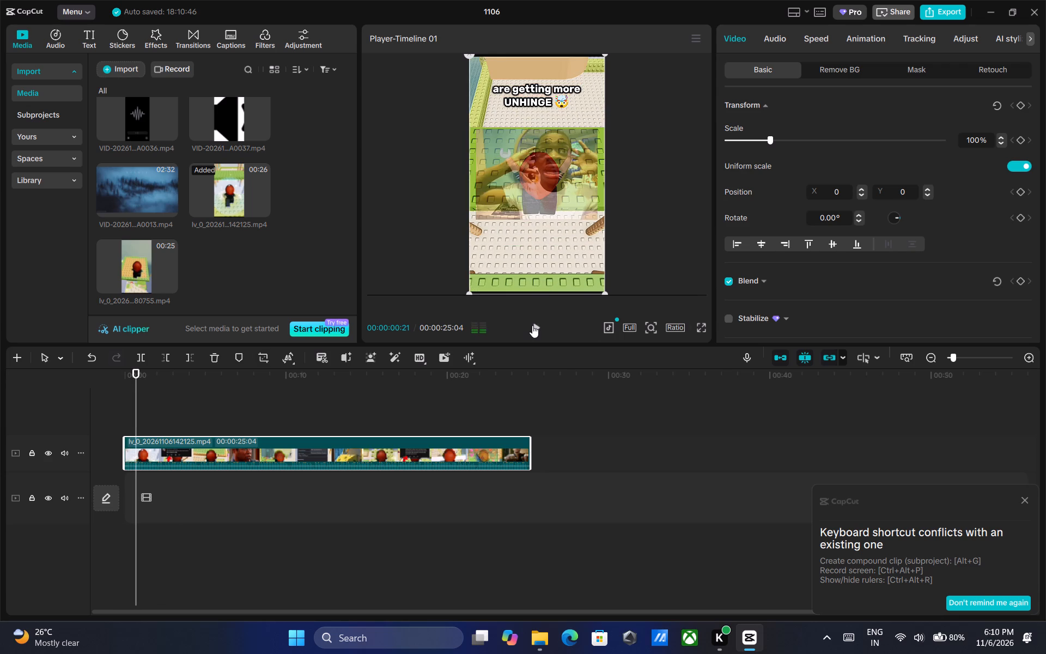
Add the sound-effects video VID-20261004-WA0039.mp4 on a new upper track, starting at about 27 s, past the gameplay clip.
scroll(219, 215, up, 2)
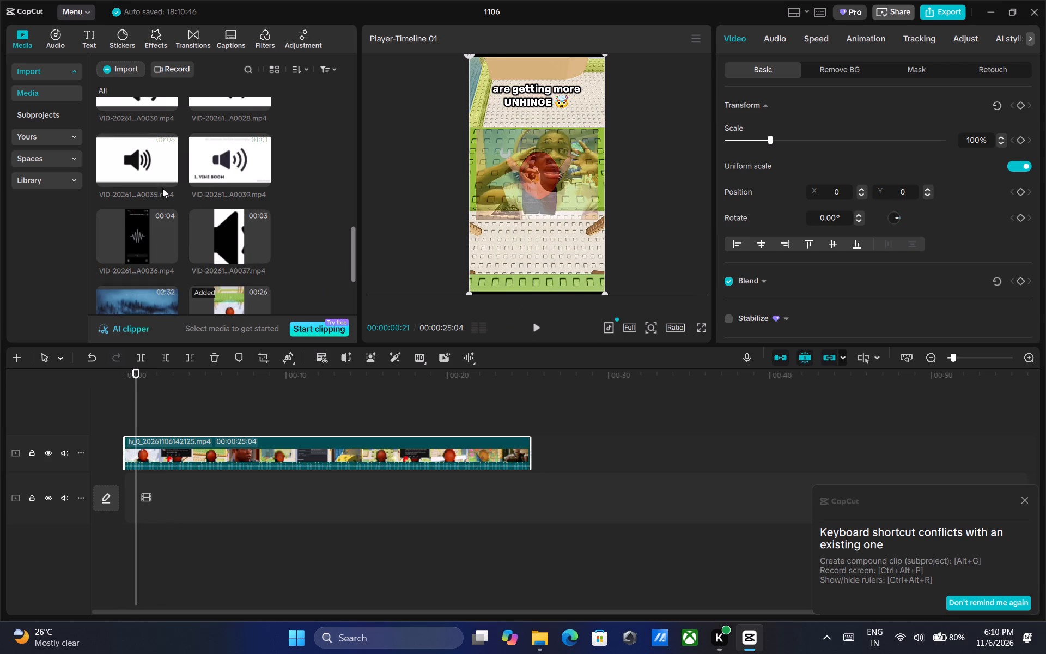
drag(202, 162, 561, 413)
Add the 14-second sound-effects video VID-20261004-WA0033.mp4 on a new track above WA0039, starting at about 27.5 s.
scroll(177, 226, up, 3)
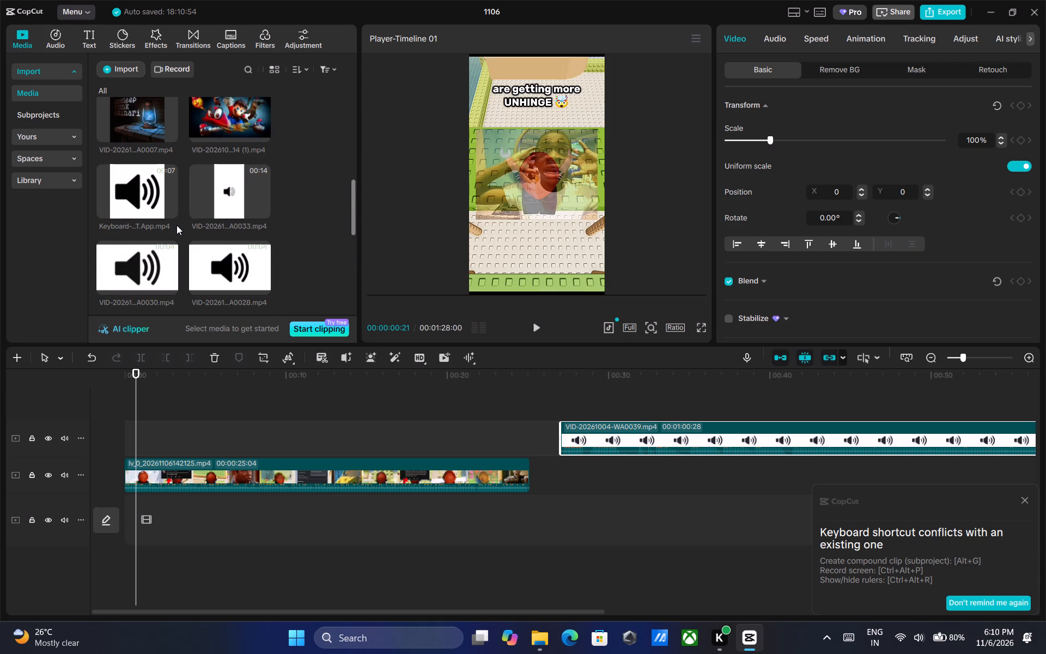
drag(214, 195, 569, 422)
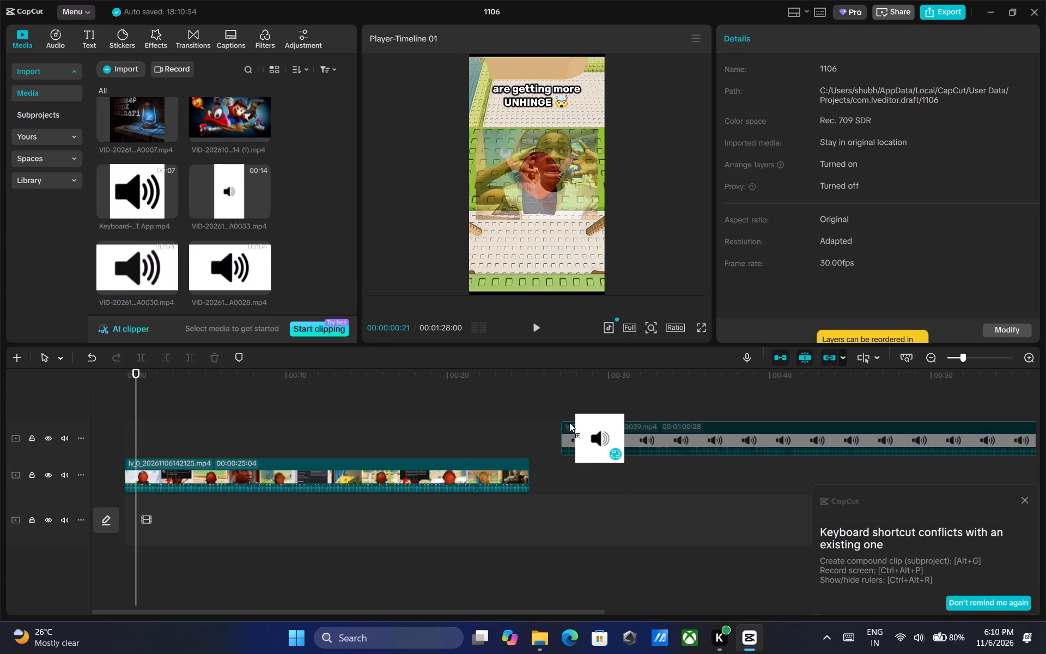
drag(569, 422, 569, 410)
Split the WA0033 clip at about 31 s and again at about 32 s to isolate the #1 sound.
click(618, 401)
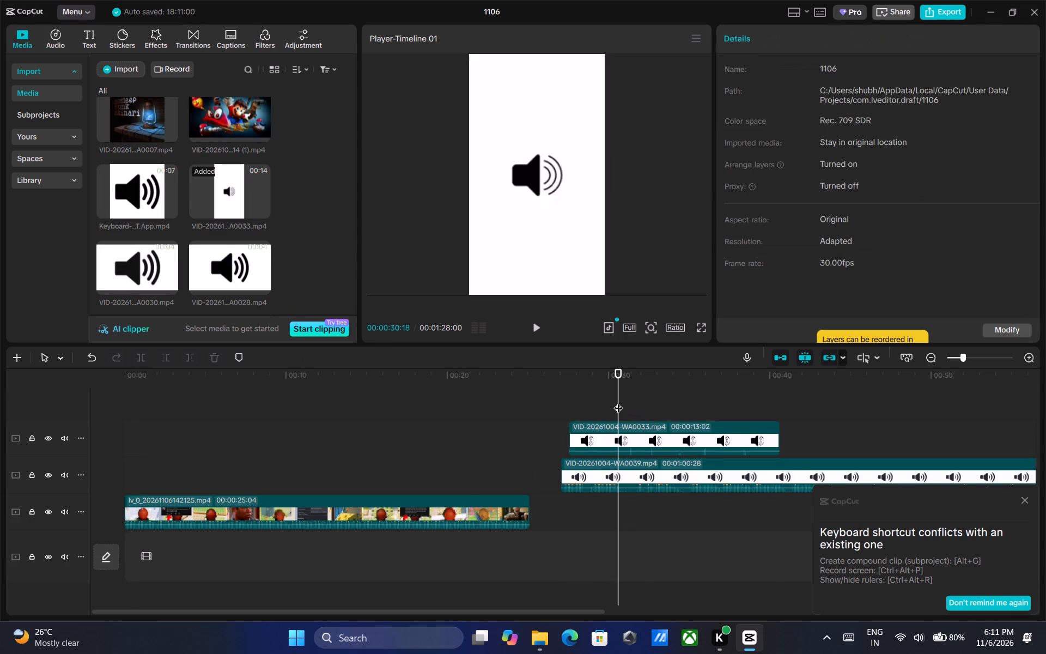
drag(618, 377, 625, 379)
click(638, 437)
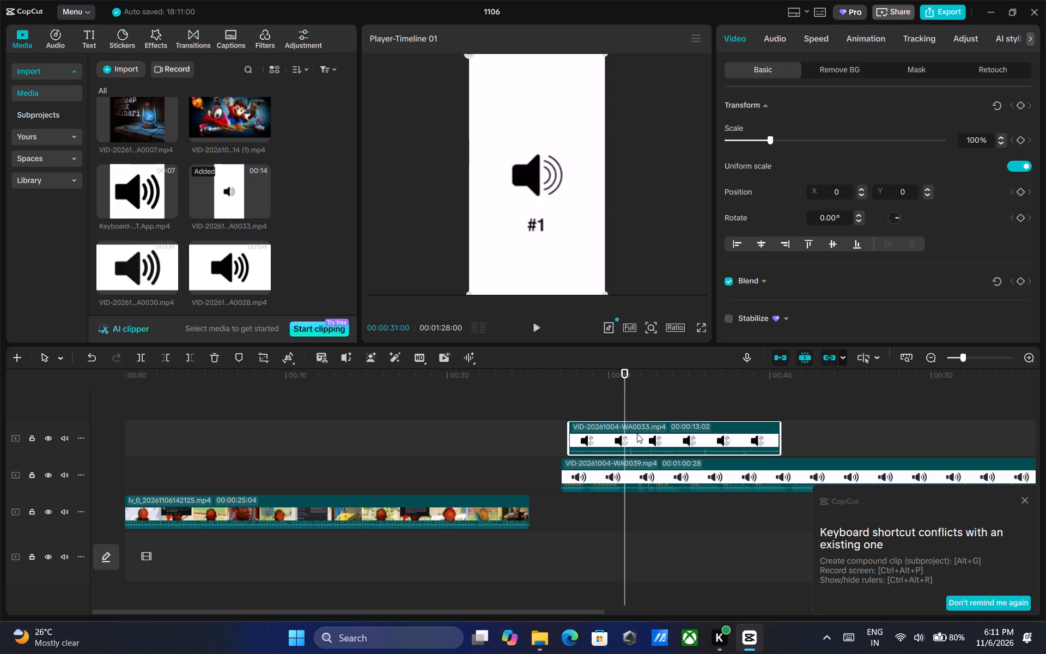
key(ctrl+b)
ctrl+drag(624, 384, 635, 388)
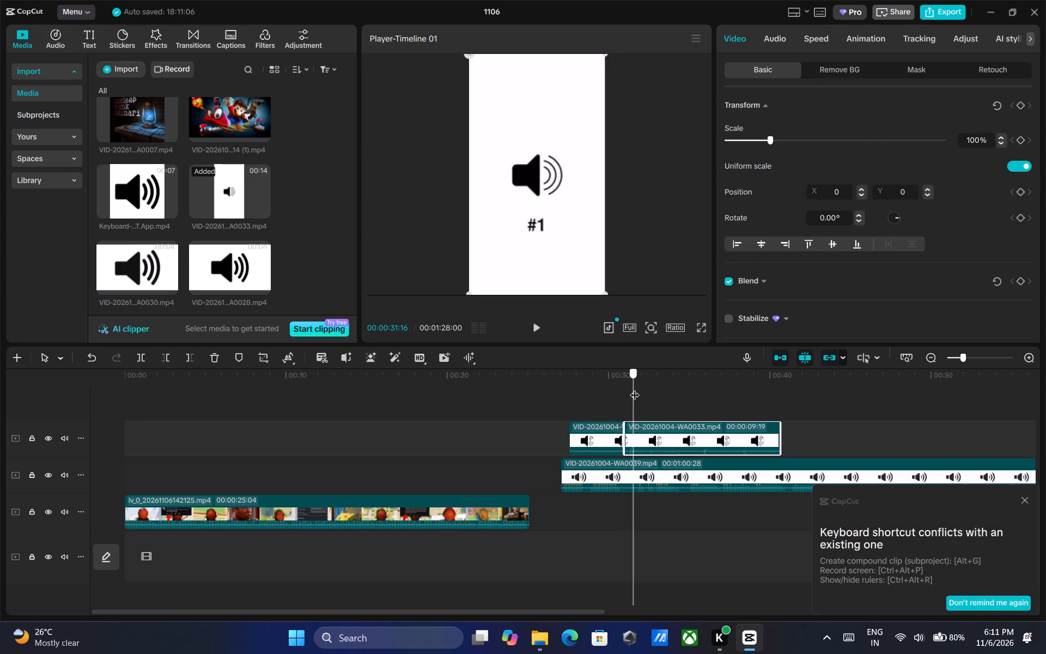
ctrl+drag(635, 388, 641, 391)
key(ctrl+b)
Split the WA0039 clip at about 28.4 s, cutting off a short first piece.
ctrl+click(589, 397)
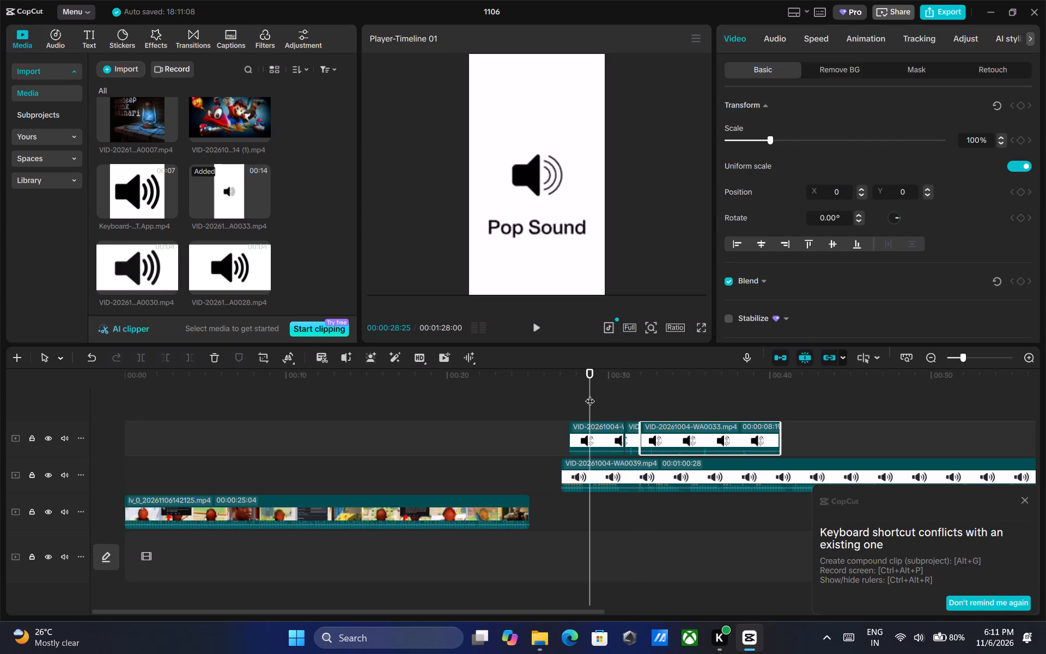
ctrl+drag(591, 381, 585, 381)
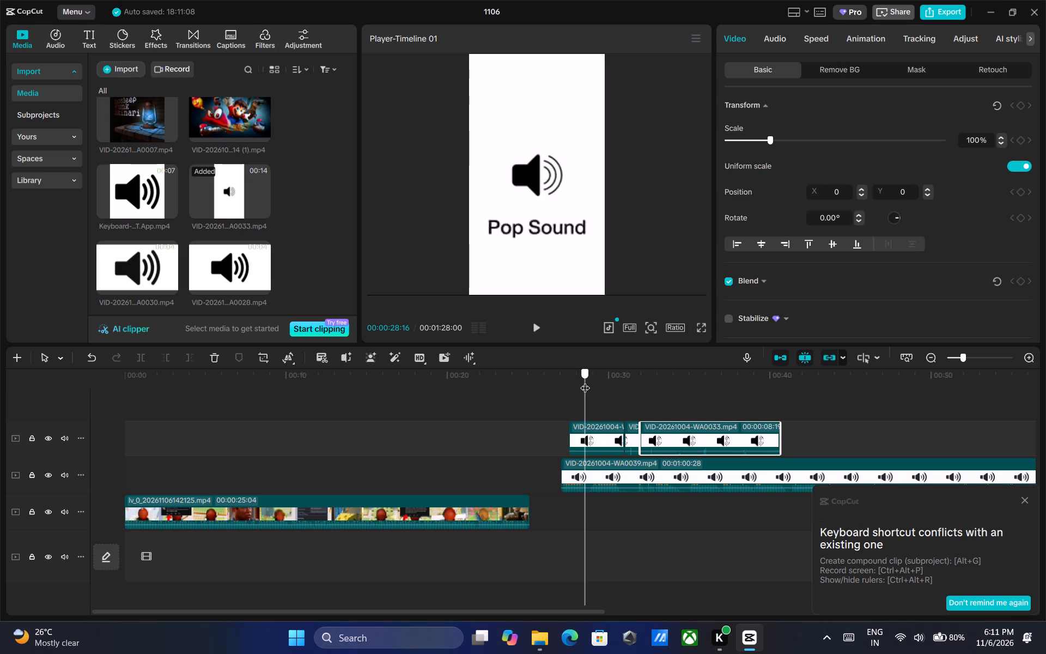
ctrl+drag(585, 381, 583, 381)
key(ctrl+b)
ctrl+click(583, 381)
ctrl+click(582, 469)
key(ctrl+b)
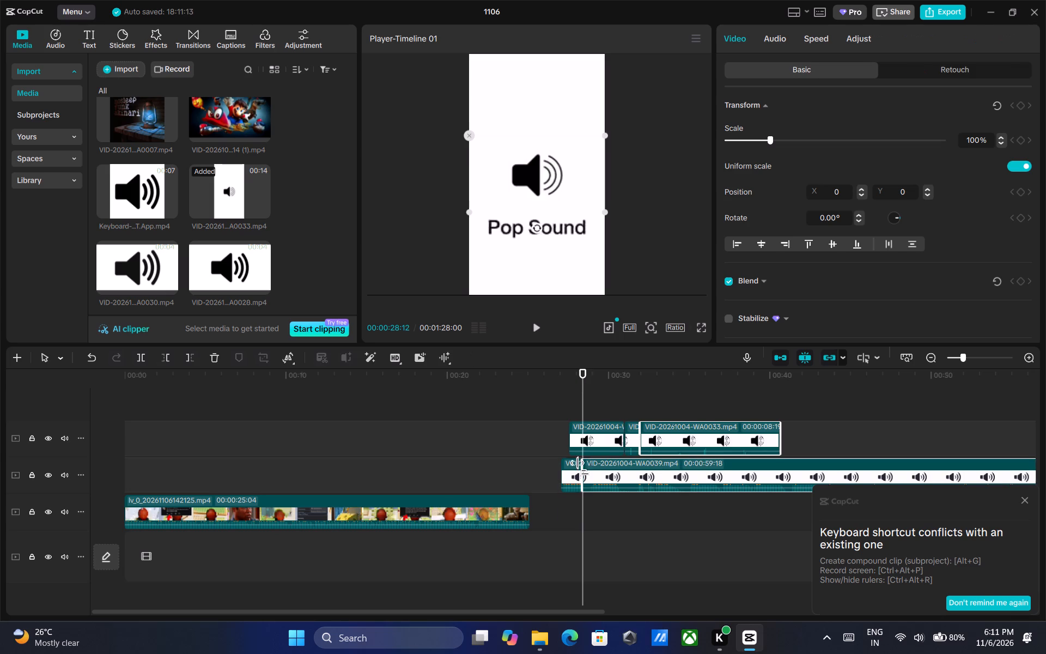
Listen through the #2 and #3 sounds and split both the WA0033 and WA0039 clips at about 33 s.
ctrl+drag(583, 397, 678, 408)
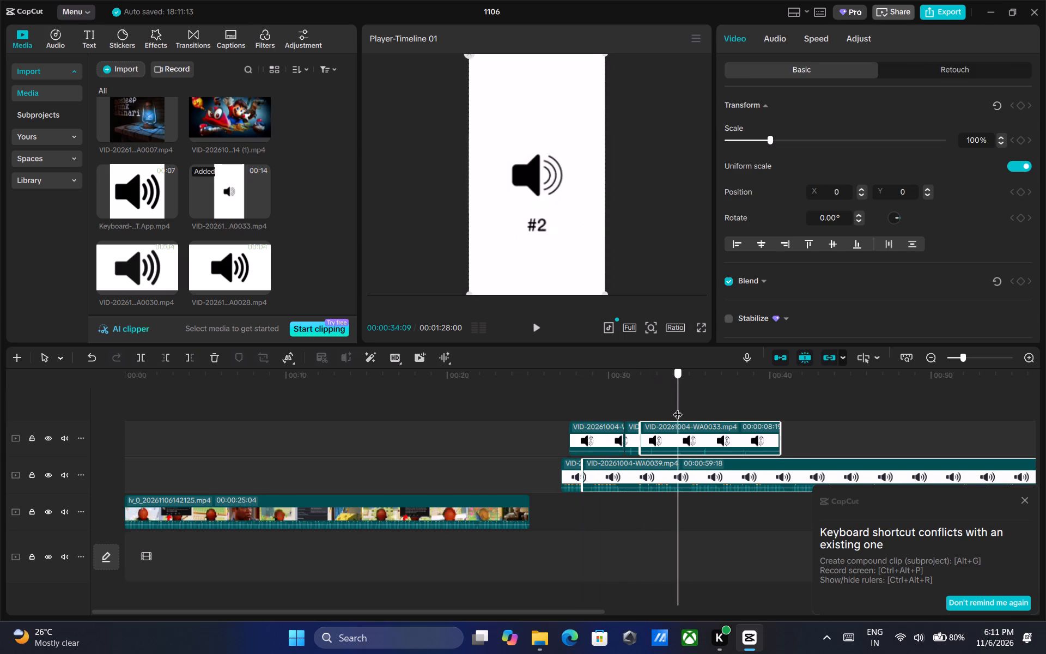
ctrl+drag(678, 408, 692, 411)
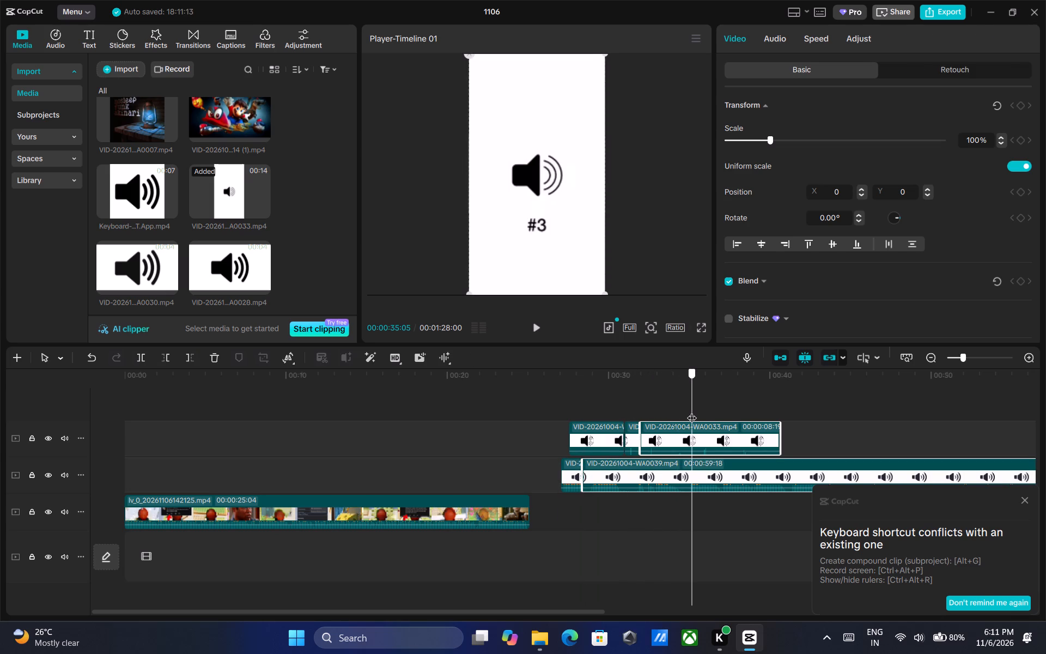
ctrl+drag(692, 411, 679, 411)
click(537, 327)
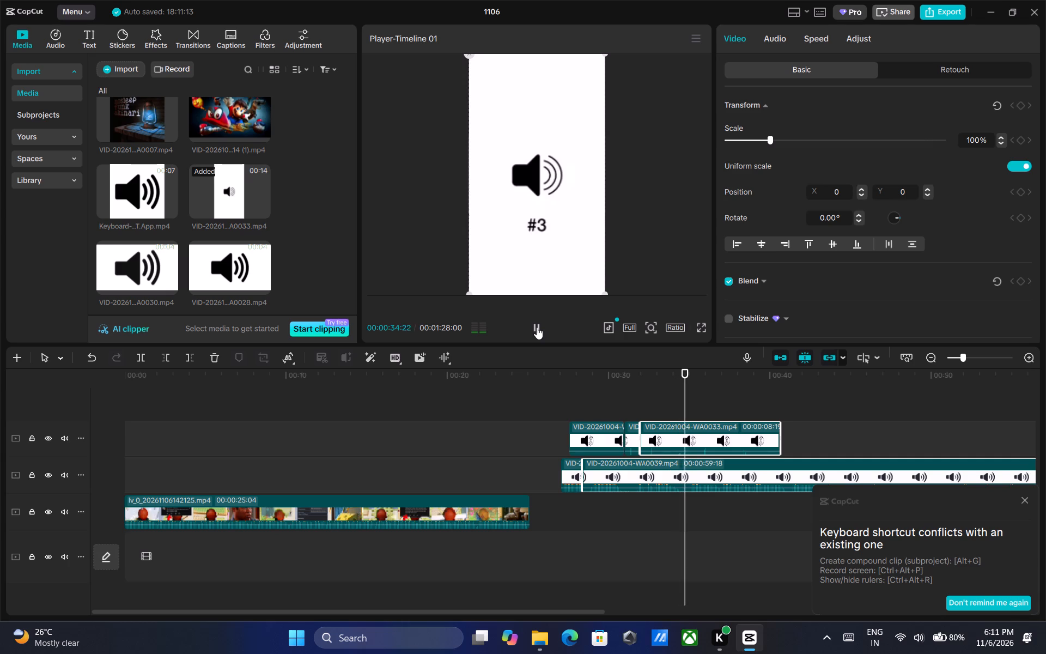
double_click(537, 327)
click(537, 327)
drag(698, 383, 697, 383)
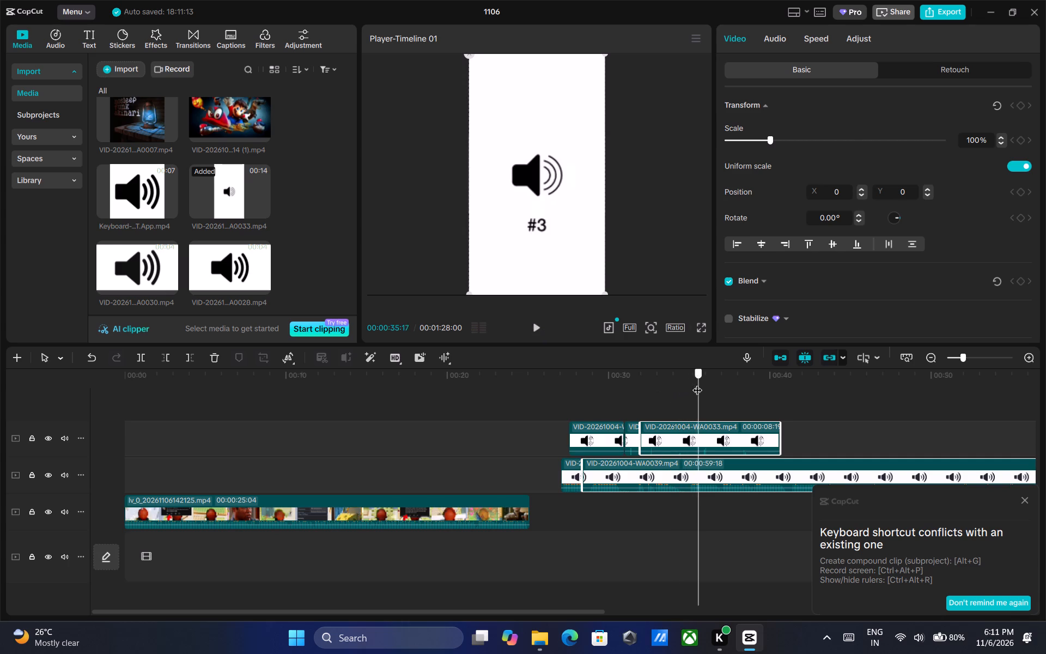
drag(697, 383, 654, 381)
double_click(534, 326)
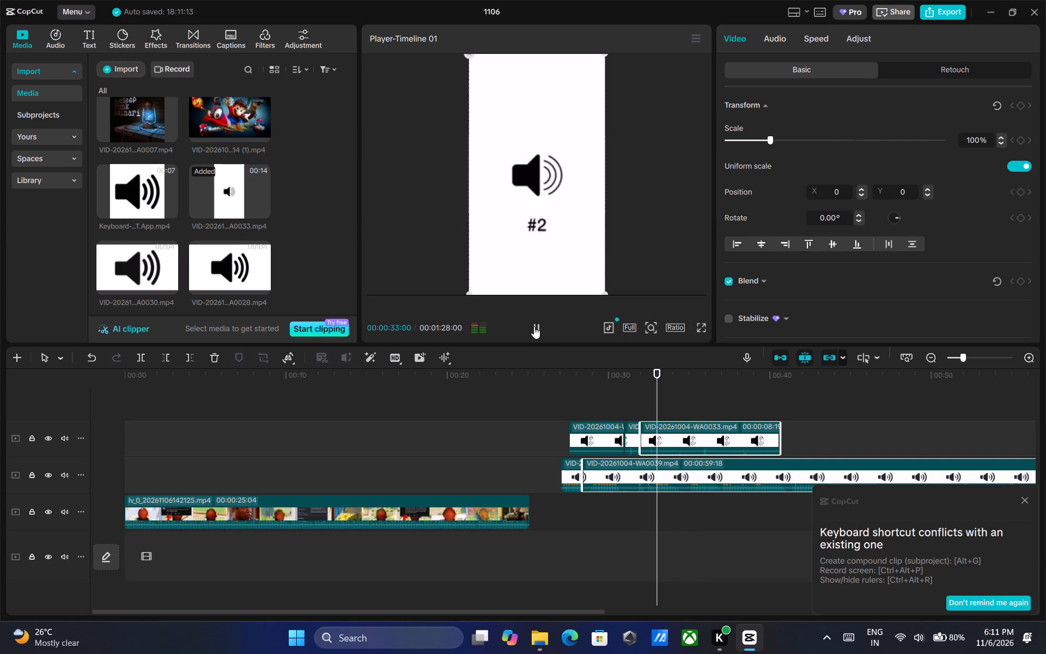
key(ctrl+b)
click(534, 326)
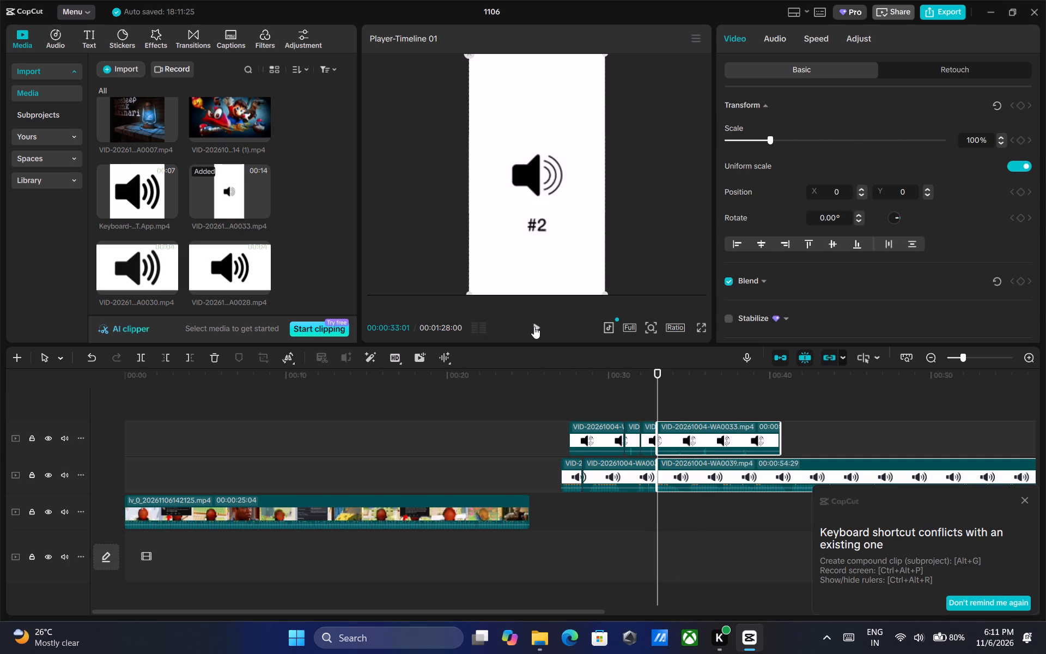
Play on through the #3 sound and split only the WA0039 clip at about 34.7 s.
click(534, 326)
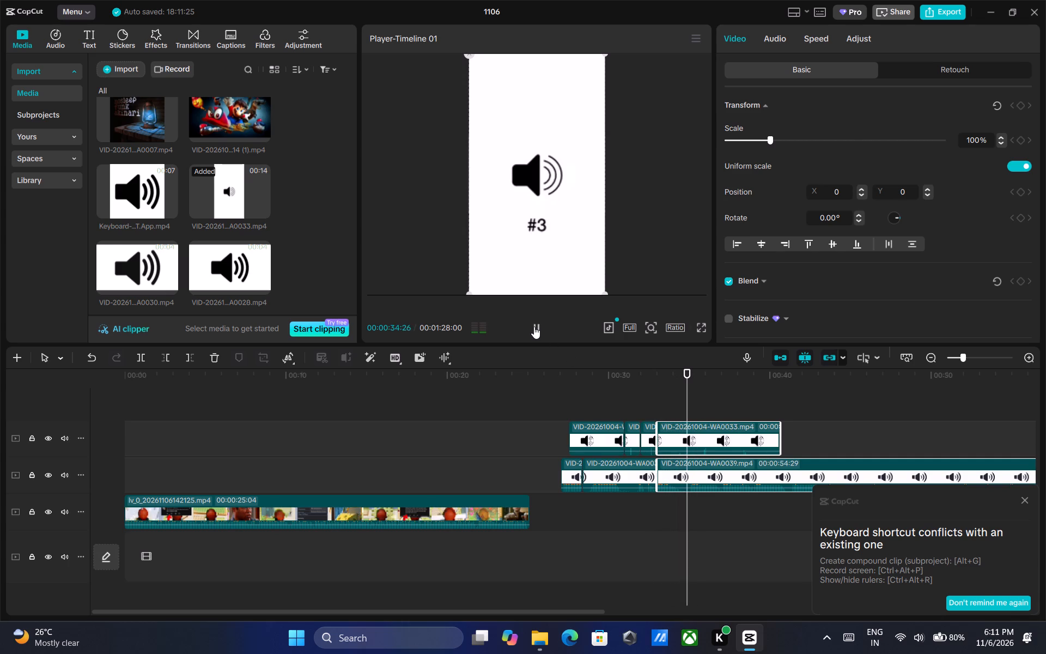
click(688, 367)
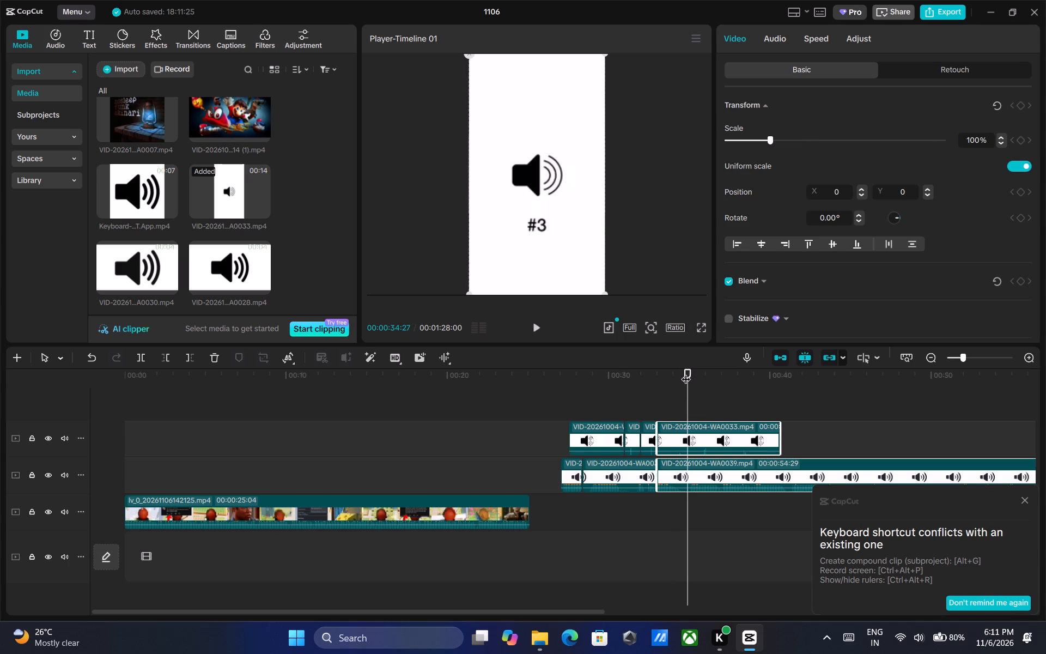
click(686, 372)
click(687, 479)
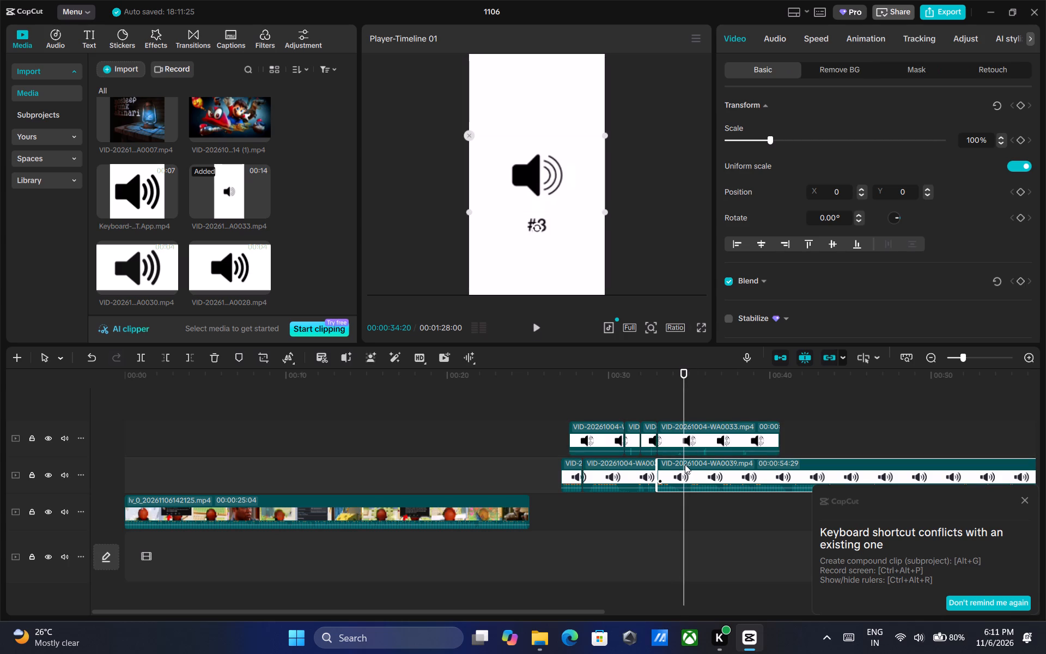
key(ctrl+b)
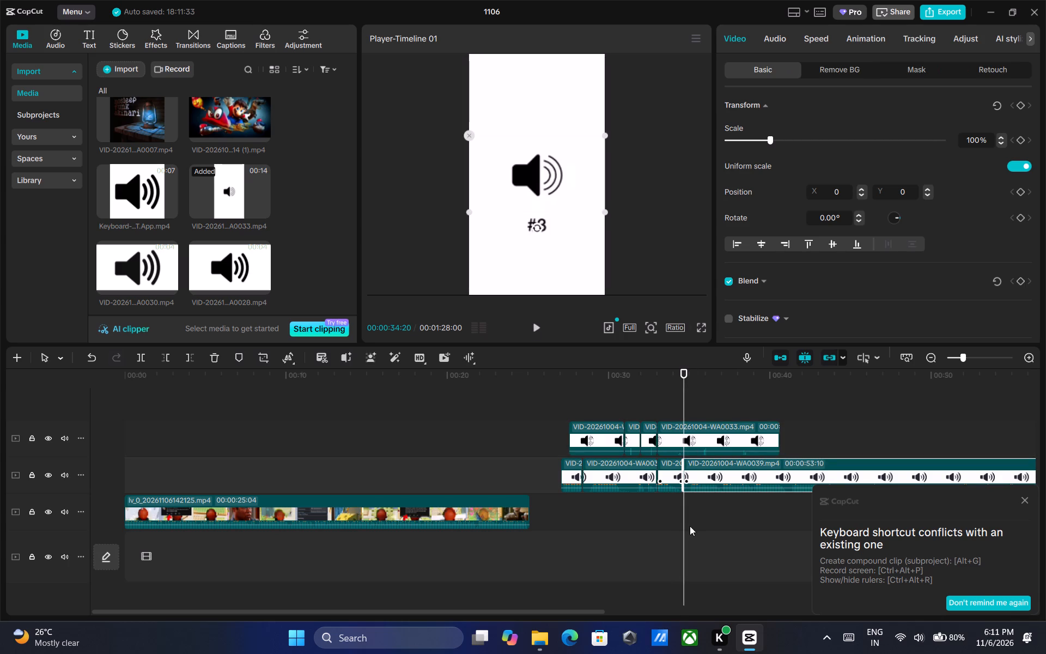
Replay the sounds from 32 s and move the second WA0039 piece down to the gameplay clip's track at about 37 s.
click(650, 435)
drag(685, 386, 666, 385)
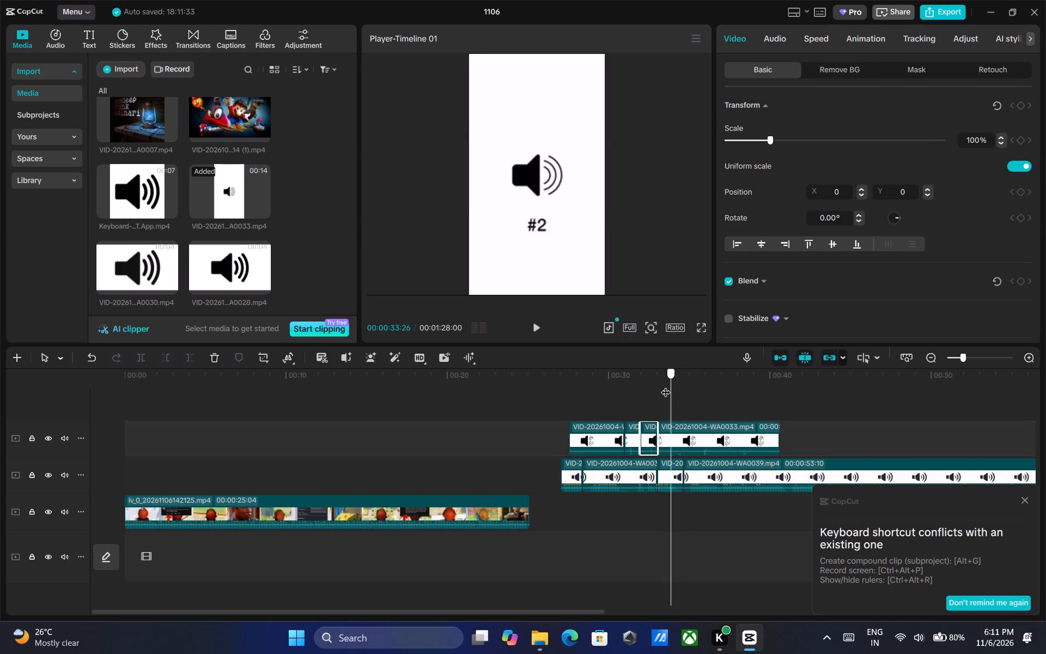
drag(666, 385, 644, 383)
click(534, 323)
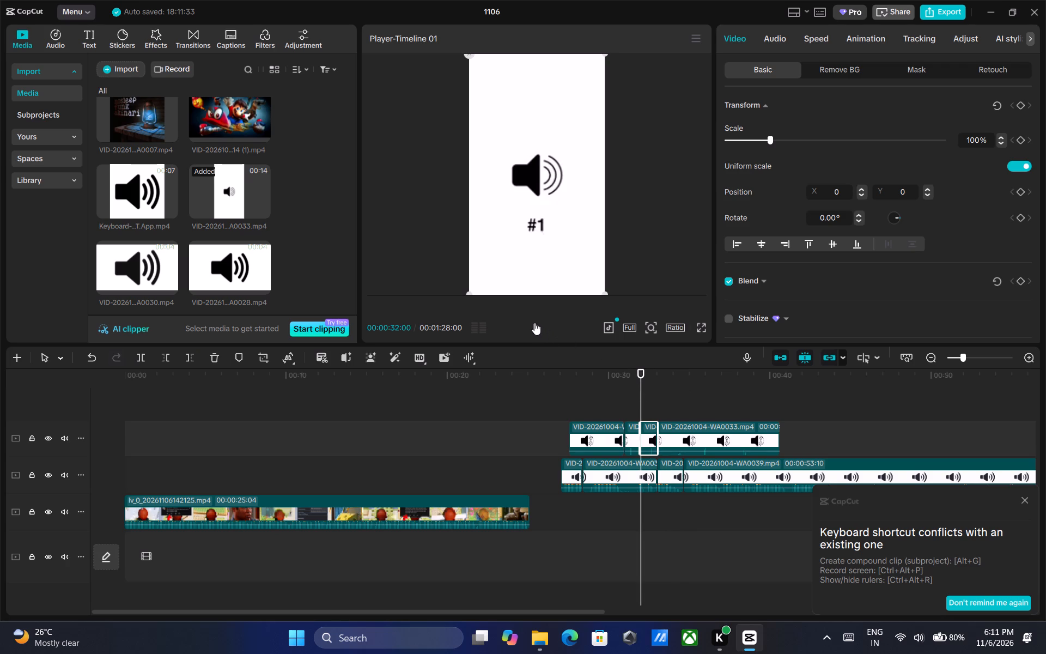
click(534, 323)
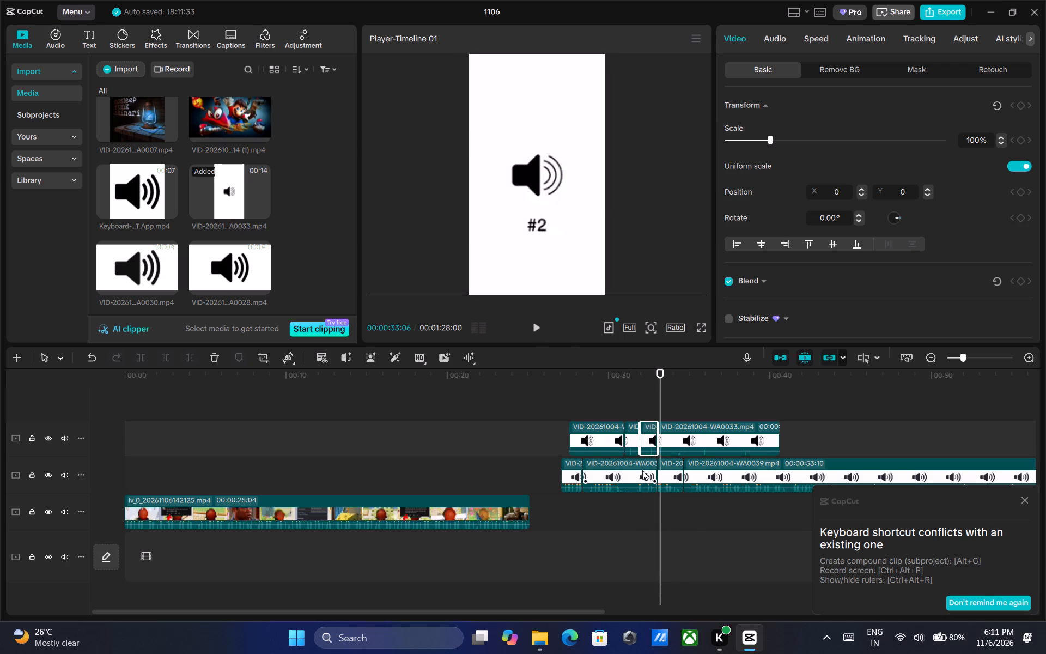
drag(612, 469, 734, 540)
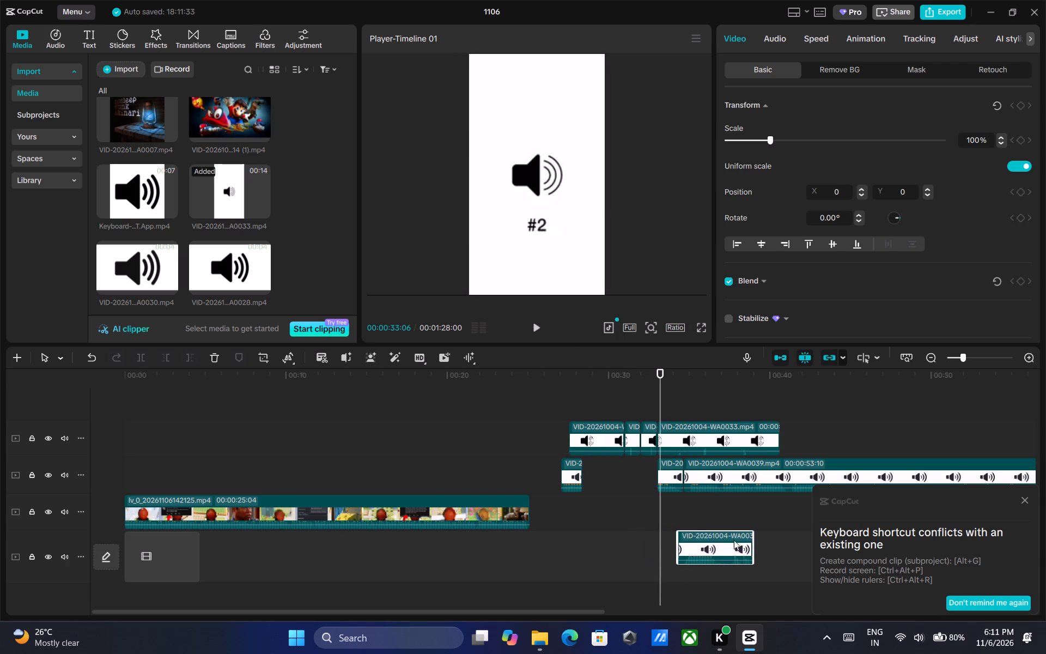
drag(734, 540, 756, 508)
Play back the short WA0033 pieces between about 31 and 33 s to check the isolated sounds.
drag(662, 368, 645, 368)
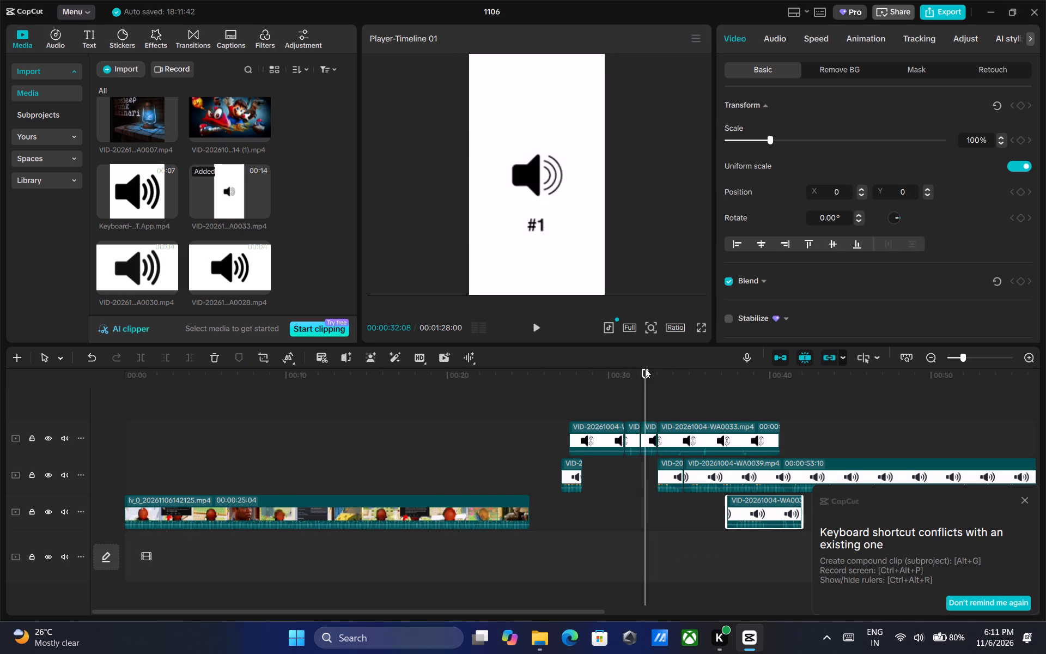
click(537, 324)
click(537, 324)
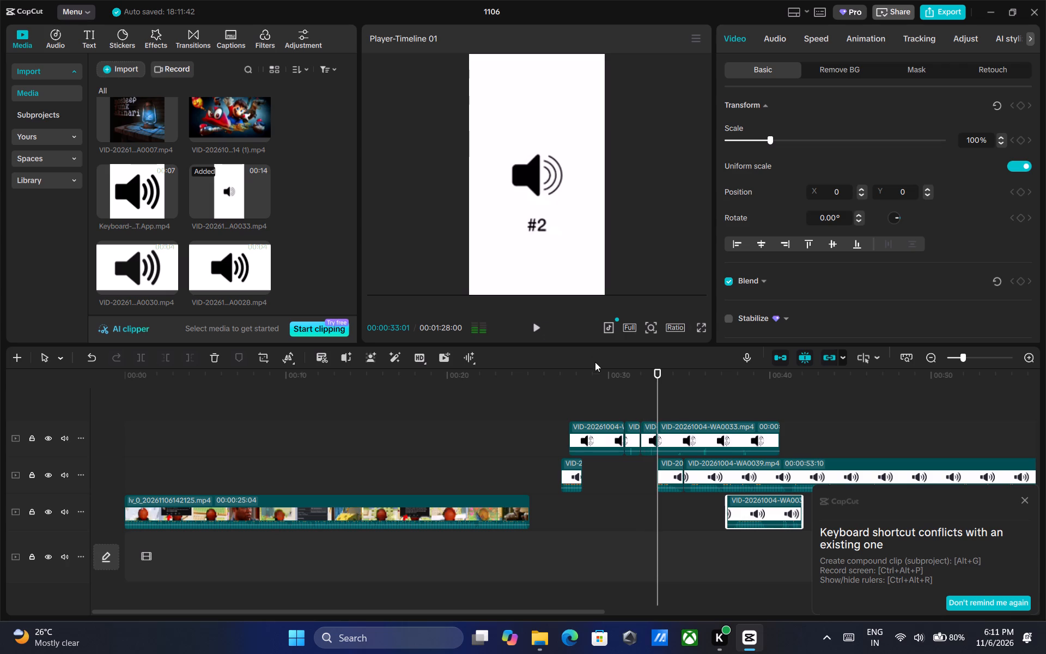
drag(658, 374, 619, 376)
click(525, 329)
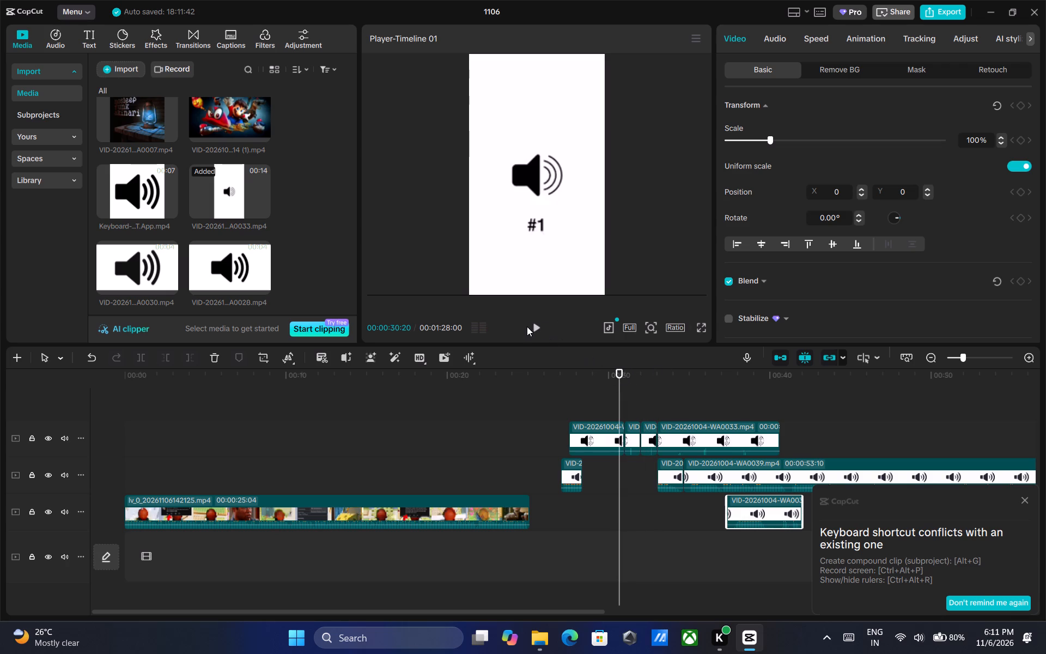
click(530, 324)
click(530, 324)
Move the short sound piece at about 27 s onto a track below the gameplay clip, at about 1.5 s.
ctrl+scroll(666, 428, up, 1)
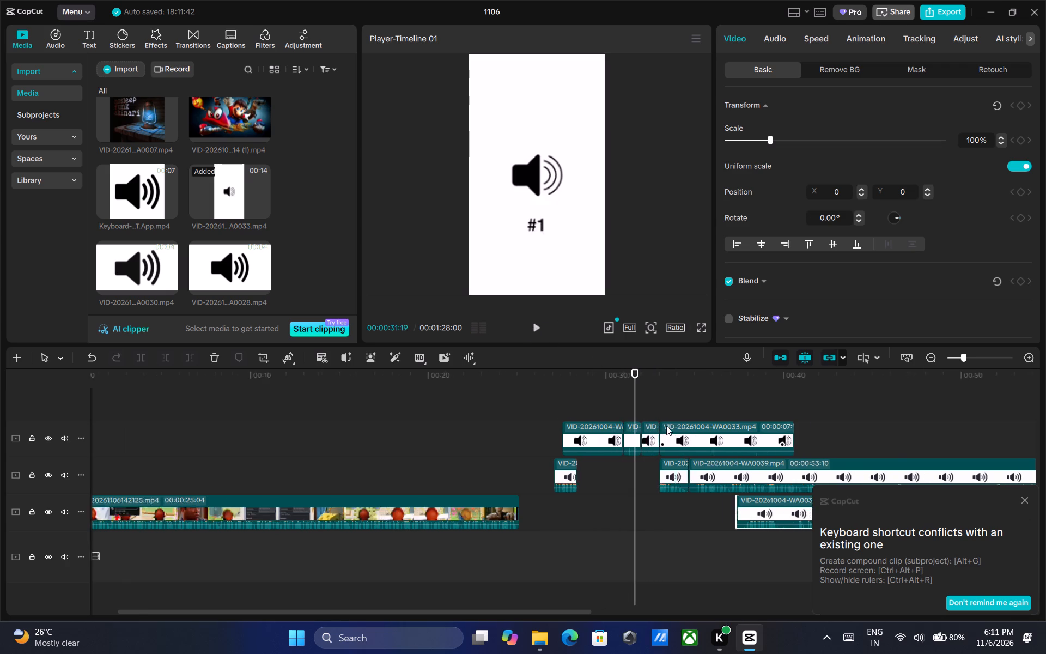
ctrl+scroll(666, 426, up, 7)
click(505, 468)
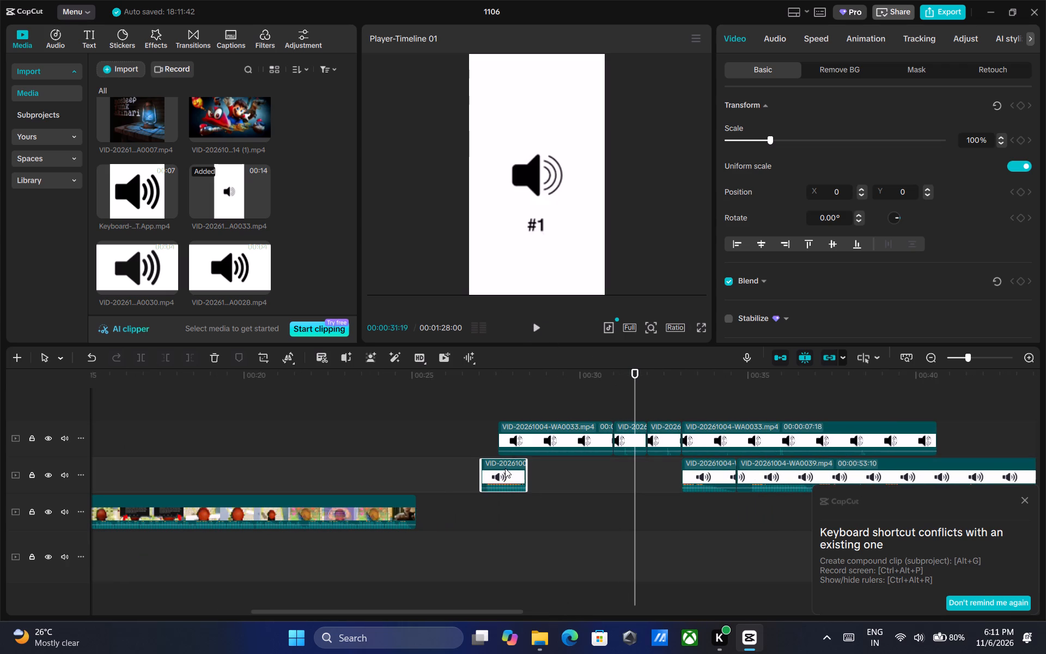
drag(505, 468, 426, 531)
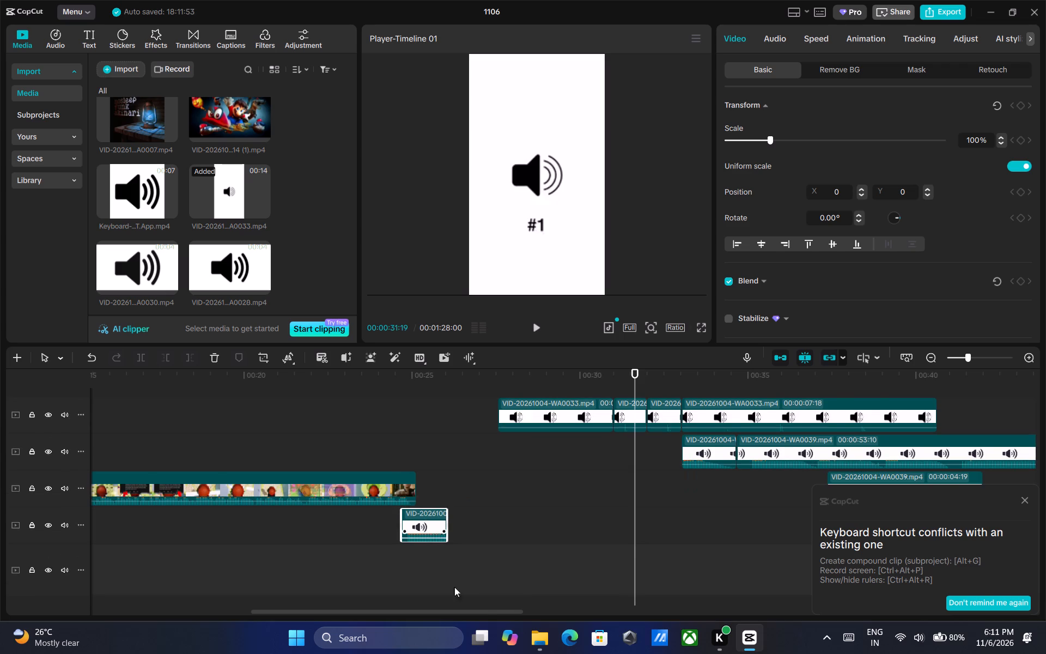
drag(483, 613, 418, 610)
drag(653, 522, 356, 522)
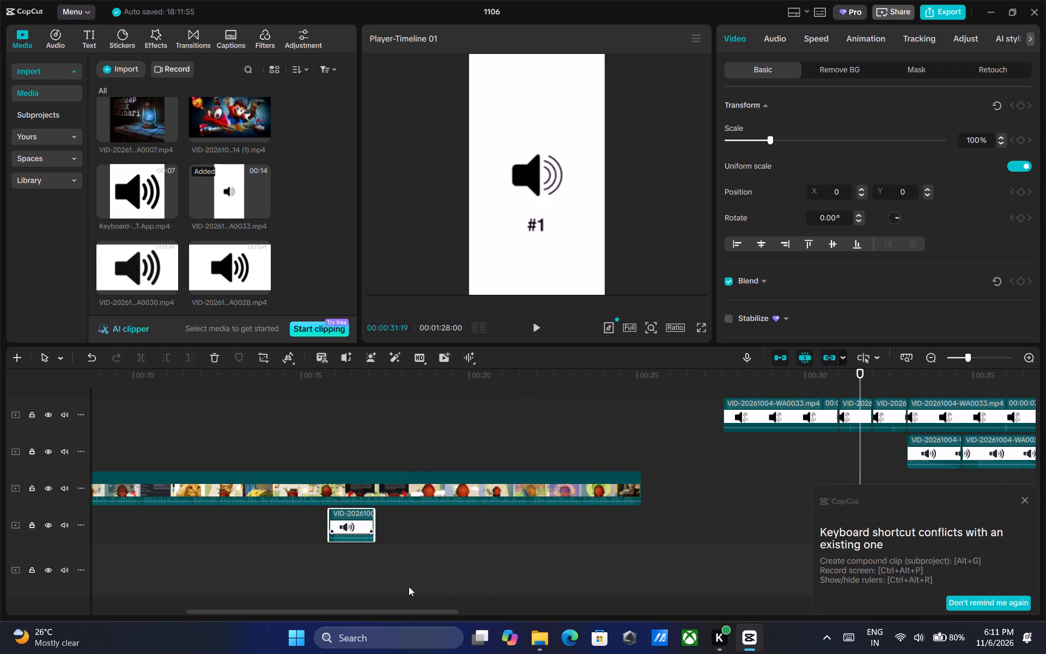
drag(411, 610, 37, 634)
drag(686, 520, 525, 520)
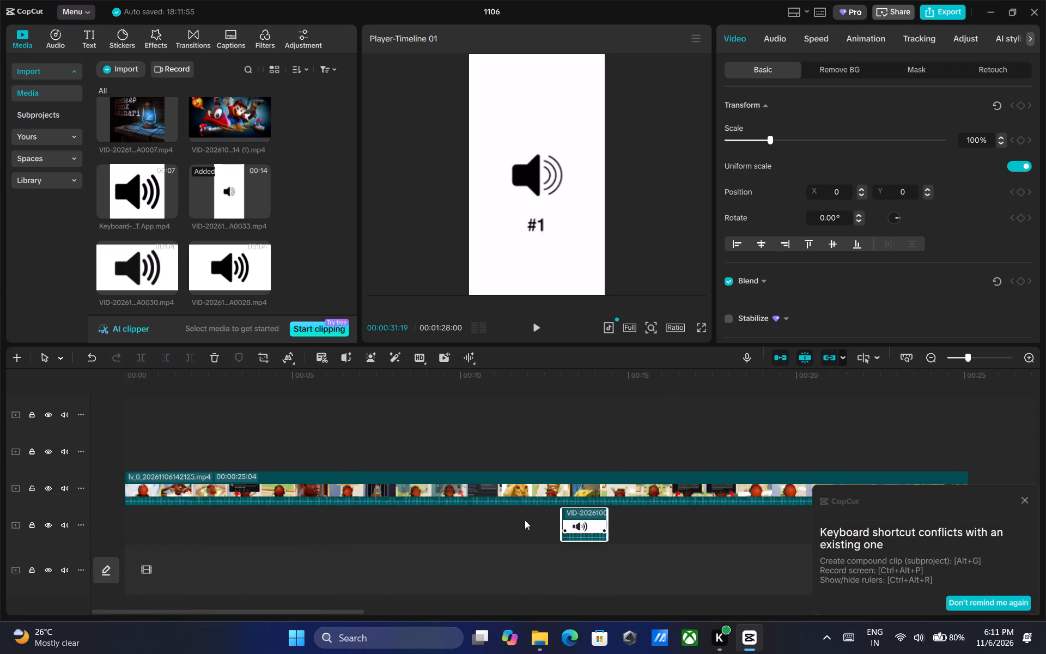
drag(525, 520, 205, 513)
Move the gameplay clip up to the top track, still starting at 0 s.
drag(221, 482, 212, 408)
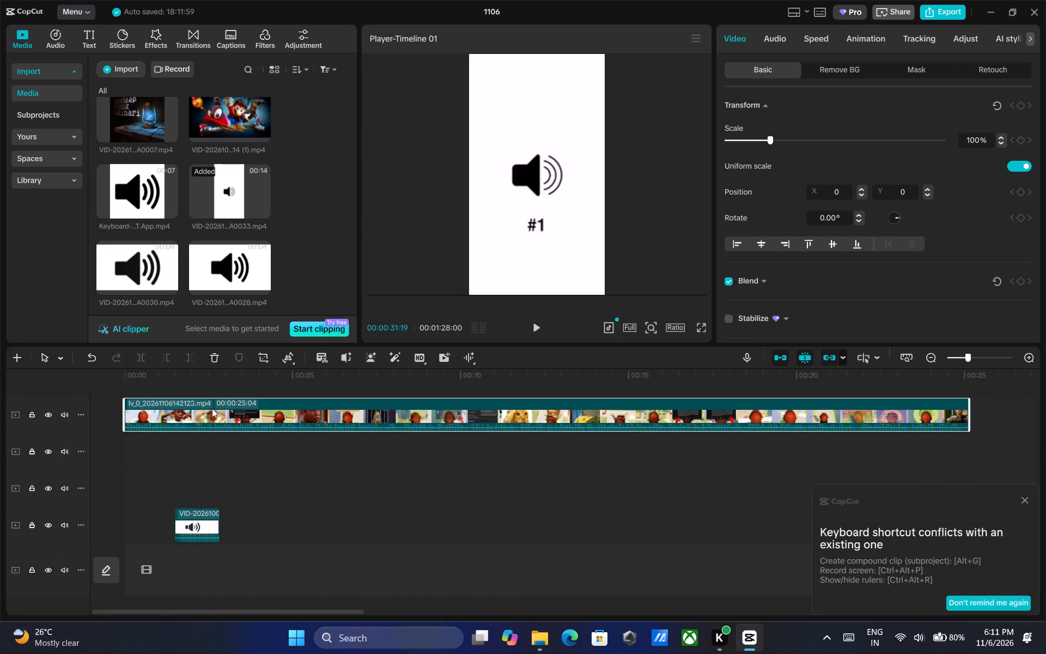
click(221, 456)
Play the video's opening from the start and place the short sound piece directly beneath the gameplay clip at about 0.6 s.
drag(218, 383, 112, 384)
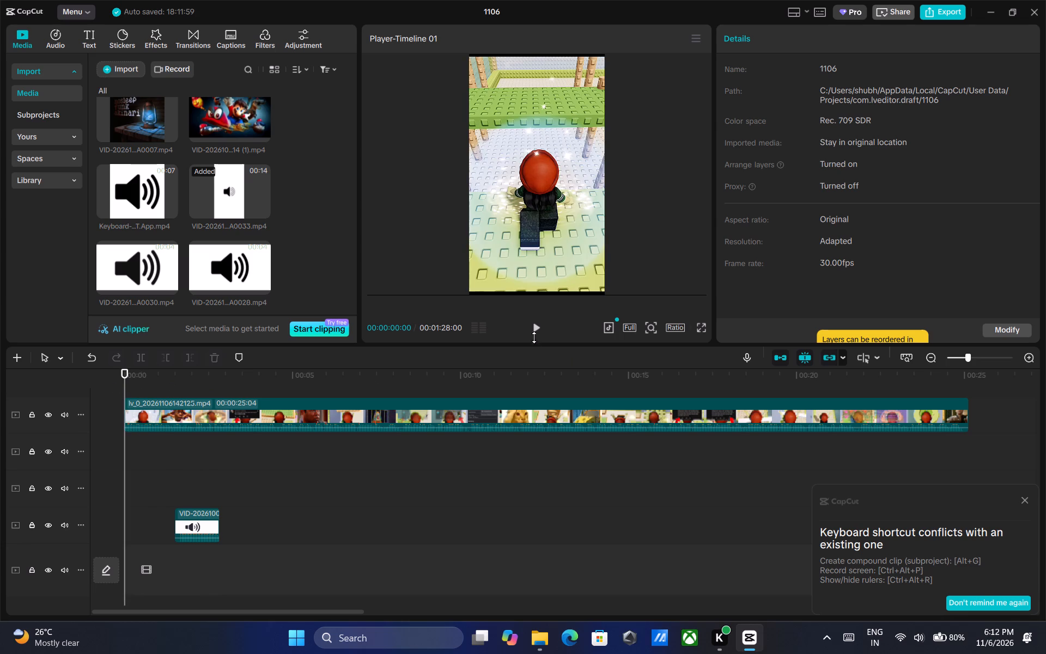
triple_click(534, 326)
triple_click(534, 326)
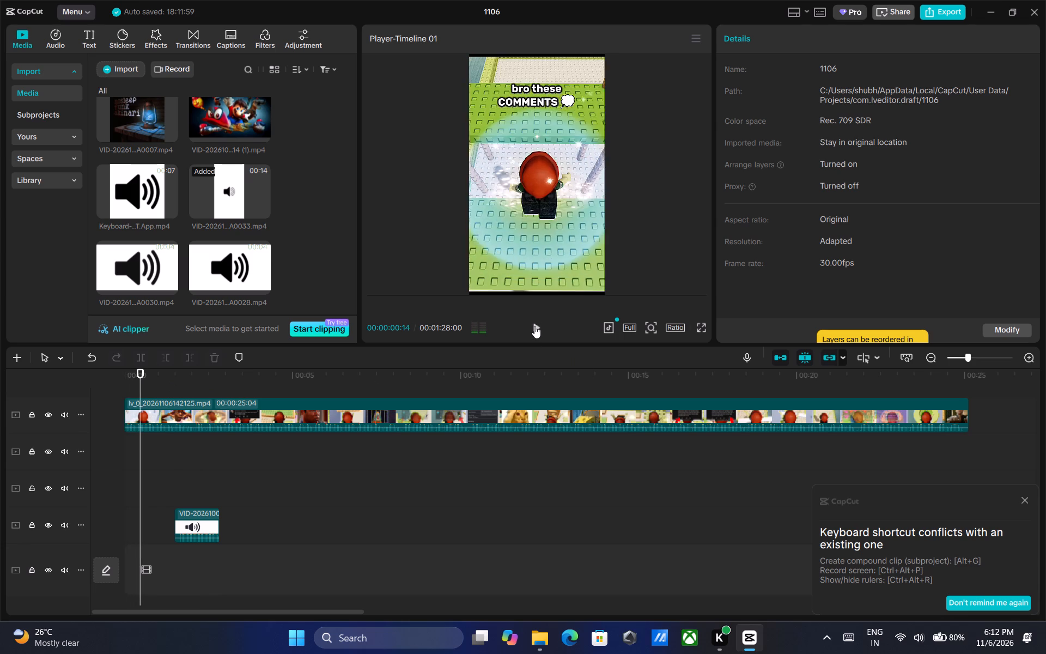
double_click(534, 326)
double_click(534, 326)
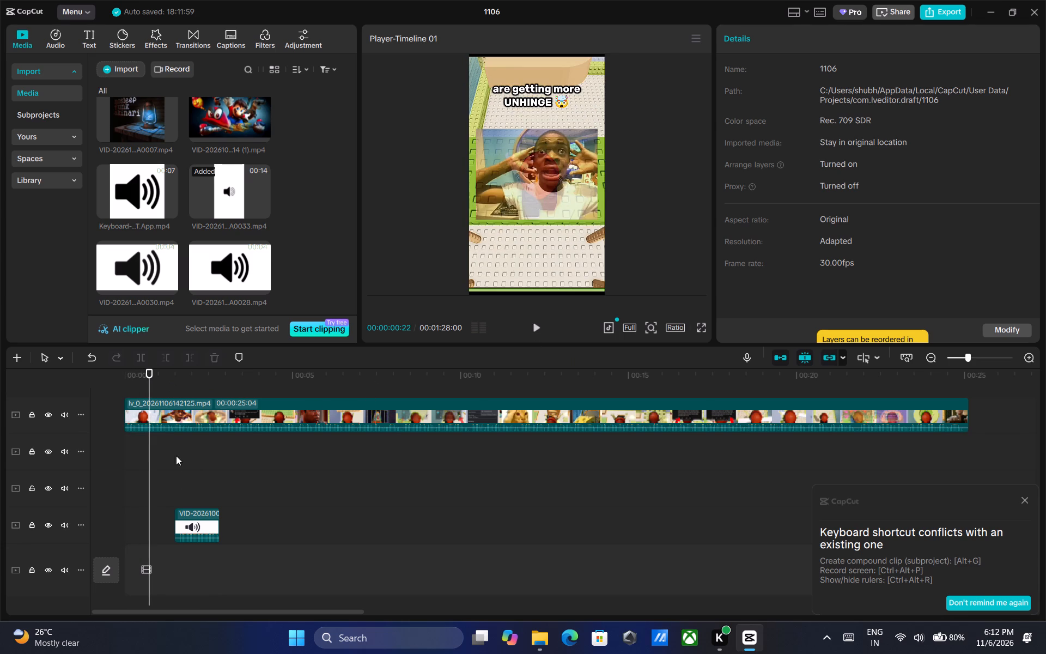
drag(197, 523, 166, 447)
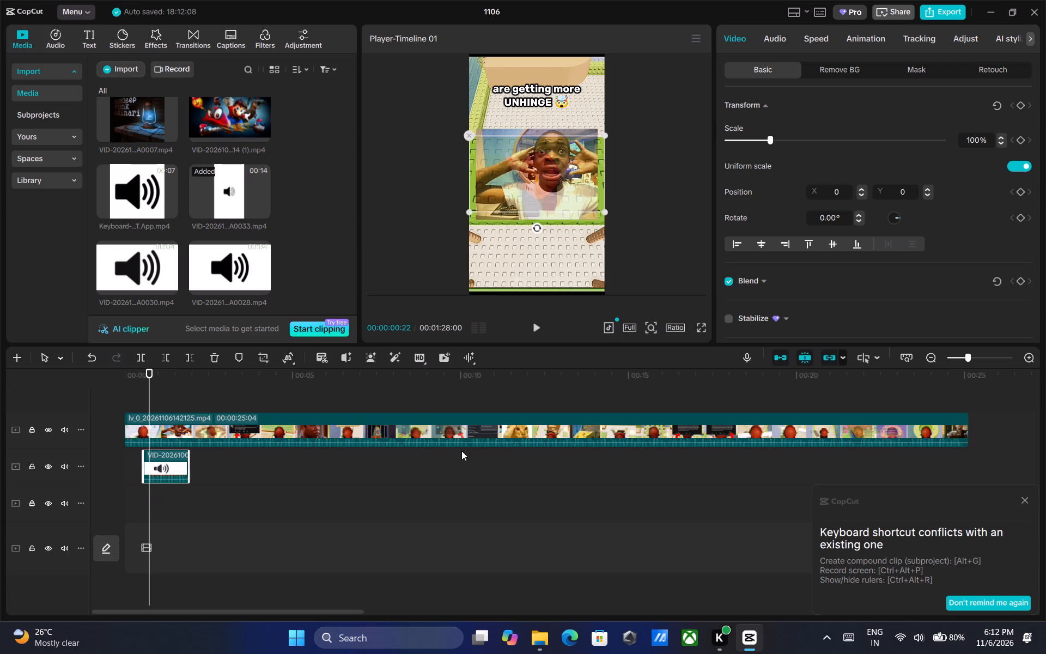
Set the short sound piece's volume to -5.5 dB and play it back with the video to about 2 s.
click(776, 42)
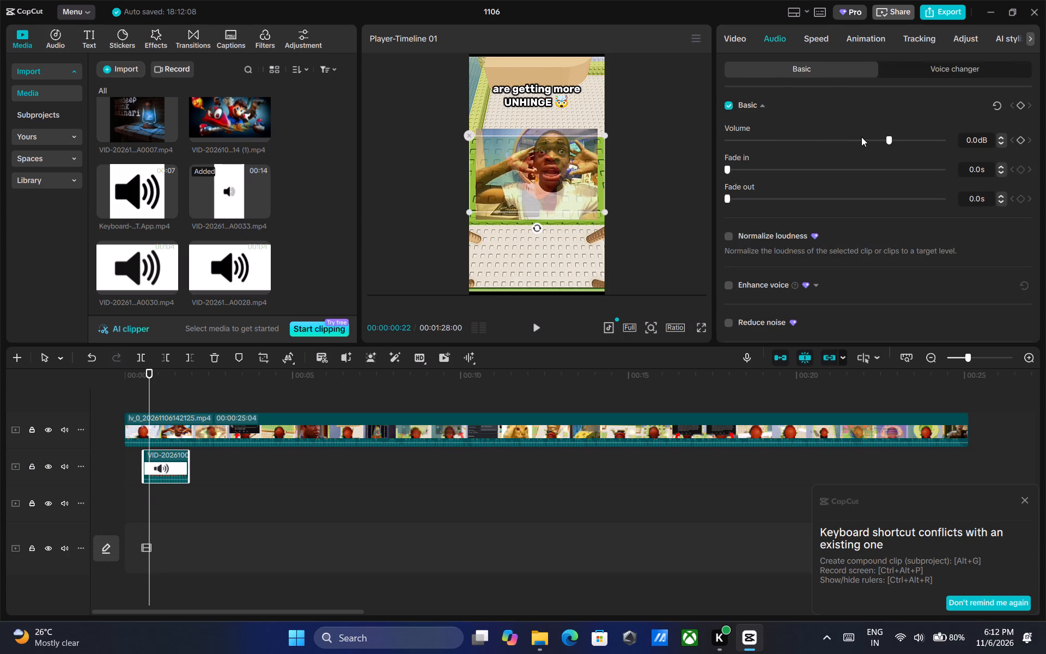
click(867, 137)
click(872, 137)
click(540, 323)
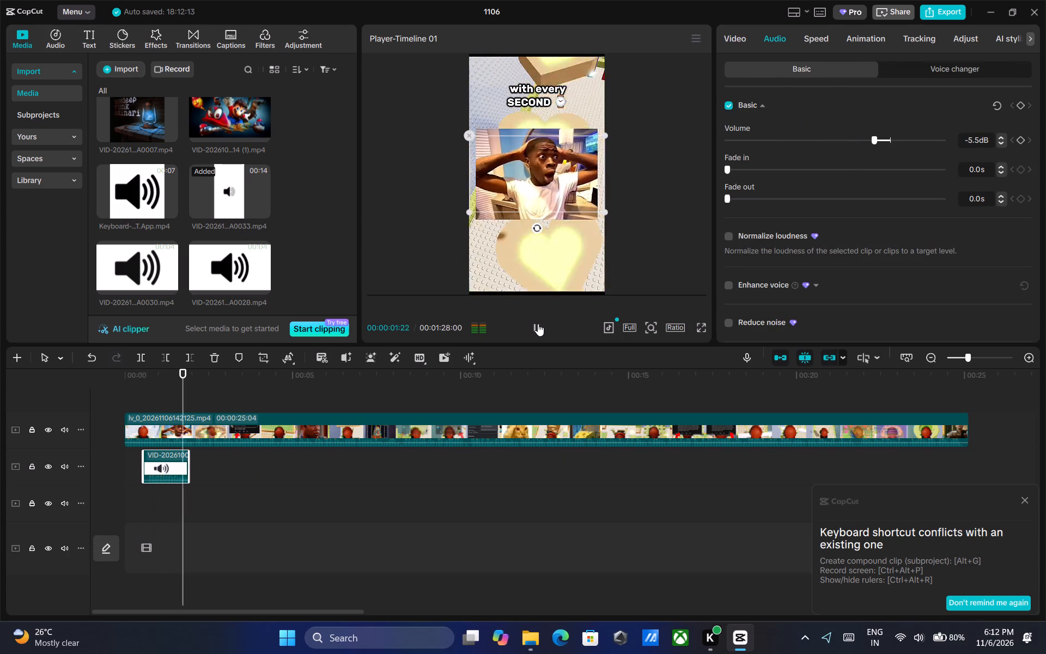
double_click(538, 324)
click(538, 324)
Add the WA0036 sound clip on the track below the short sound piece, starting at about 1.2 s.
scroll(188, 230, down, 4)
drag(131, 171, 171, 502)
drag(216, 498, 210, 496)
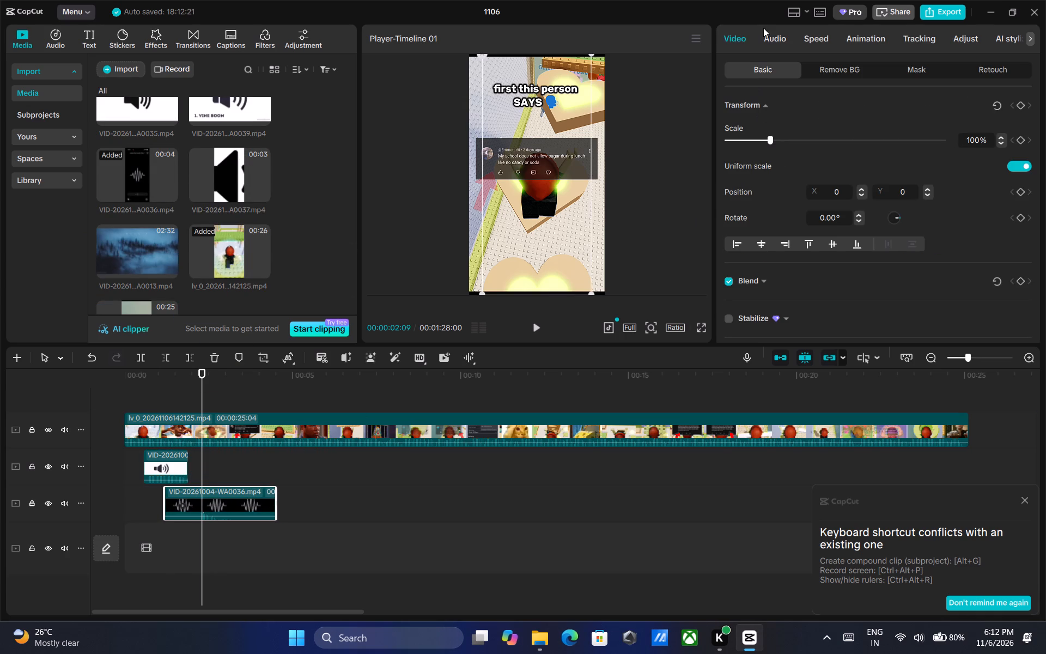
Set the WA0036 clip's volume to -4.9 dB.
click(770, 36)
click(870, 140)
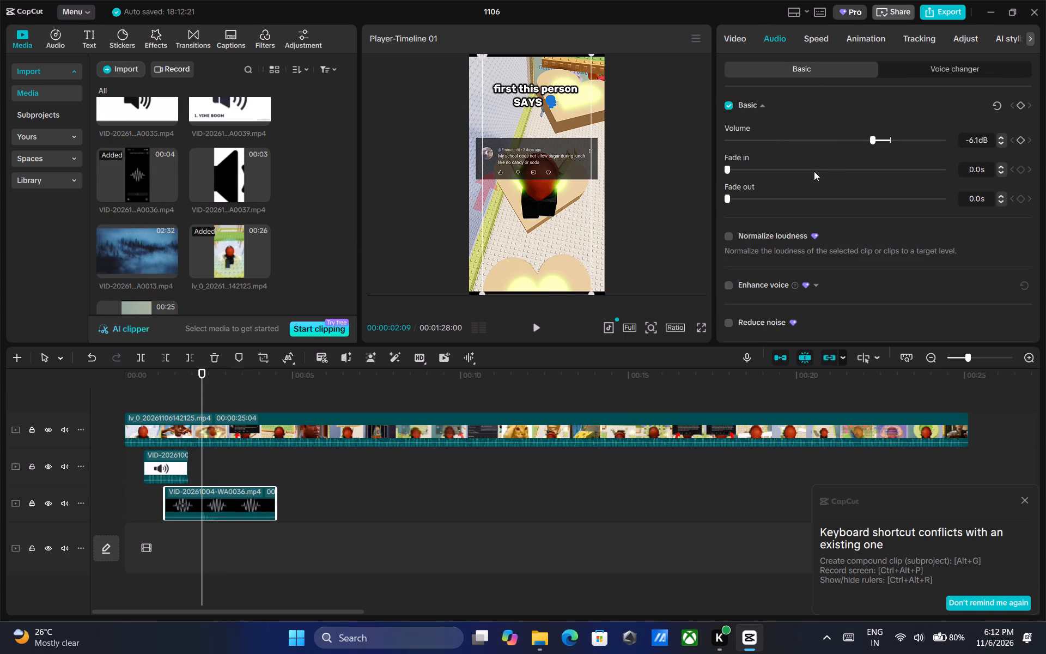
click(873, 140)
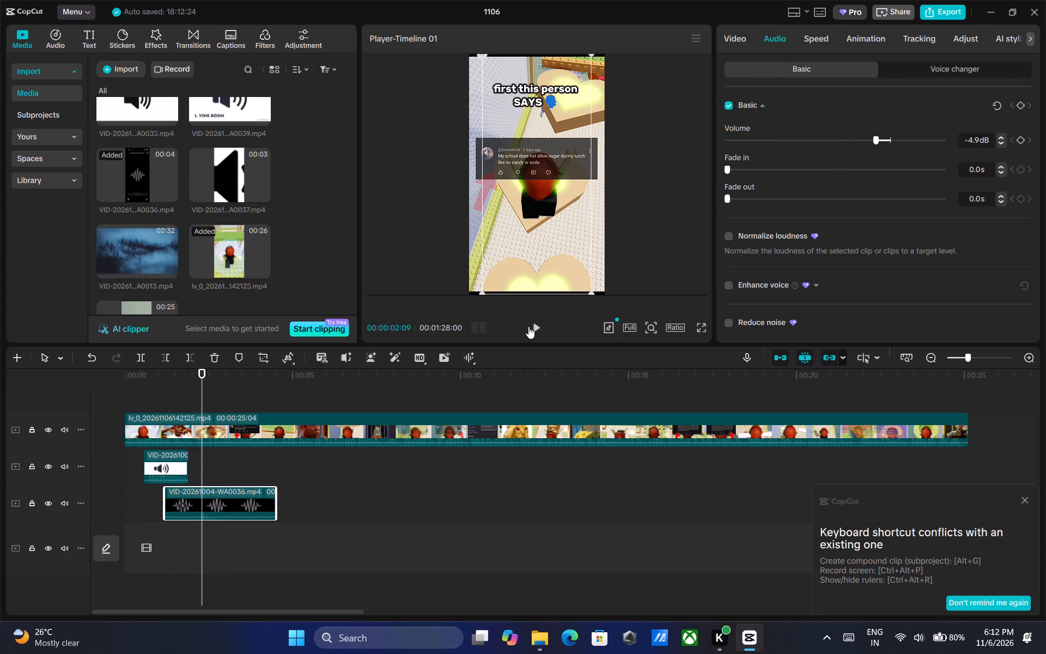
Play the video on with the WA0036 sound and set the playhead at 00:00:04:27.
click(531, 326)
double_click(531, 326)
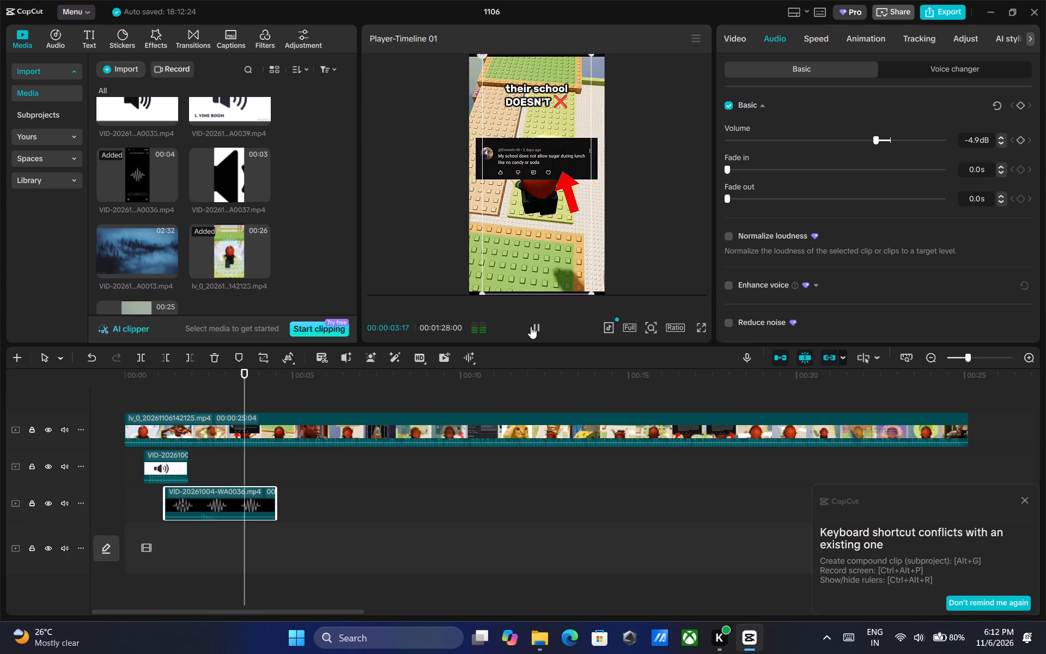
triple_click(531, 326)
triple_click(531, 326)
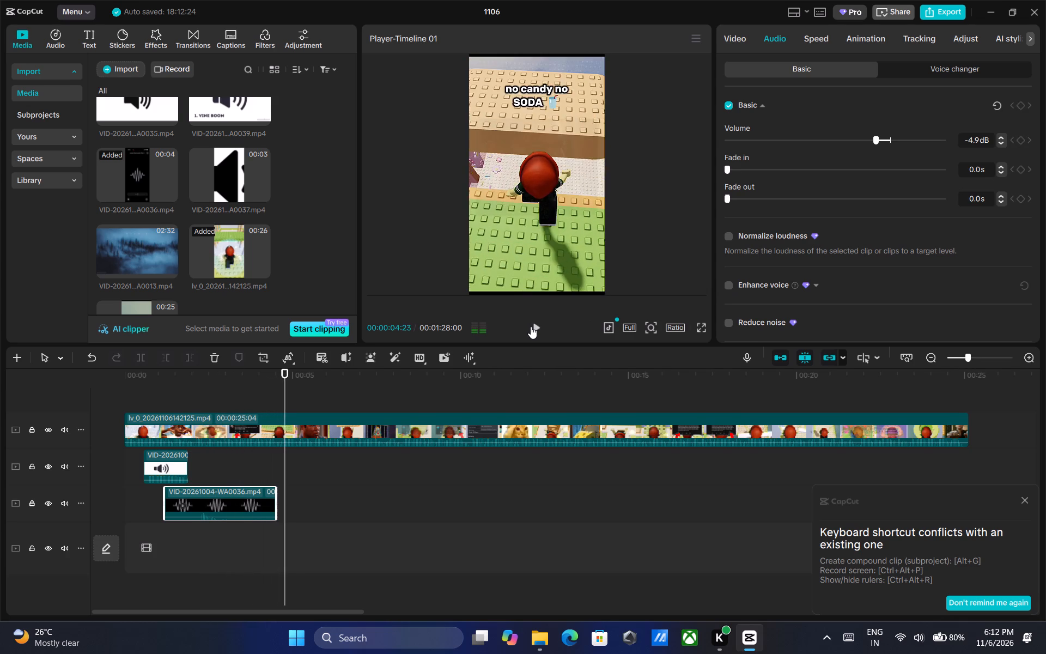
click(531, 326)
click(293, 372)
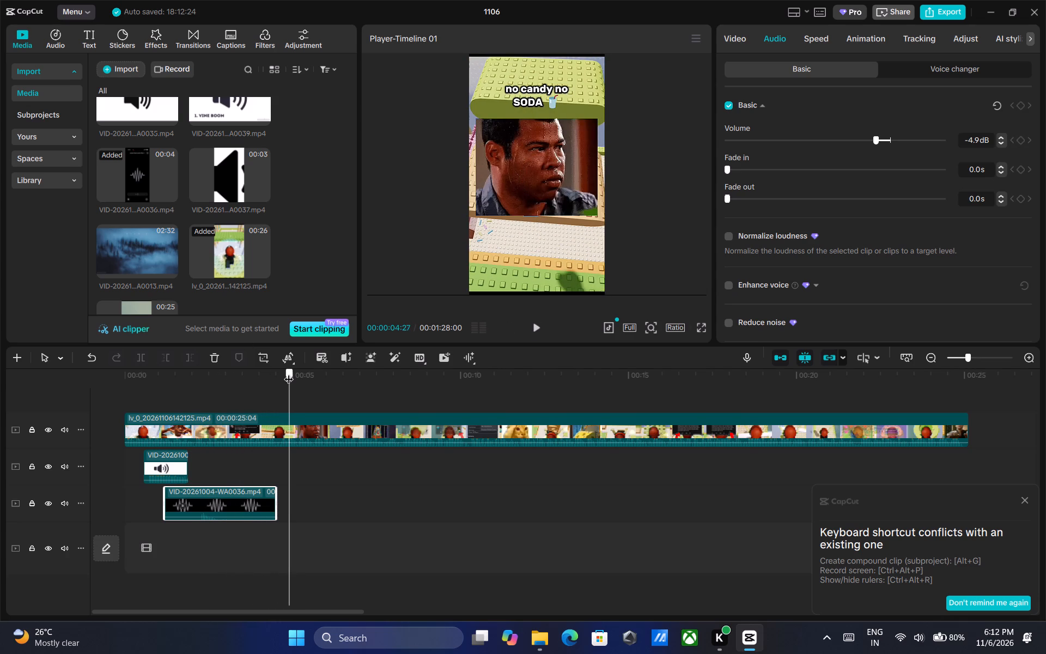
Preview the imported sound-effect clips, including WA0028, WA0030, WA0026, WA0032 and WA0029, to look for a suitable sound.
scroll(205, 168, up, 1)
click(151, 162)
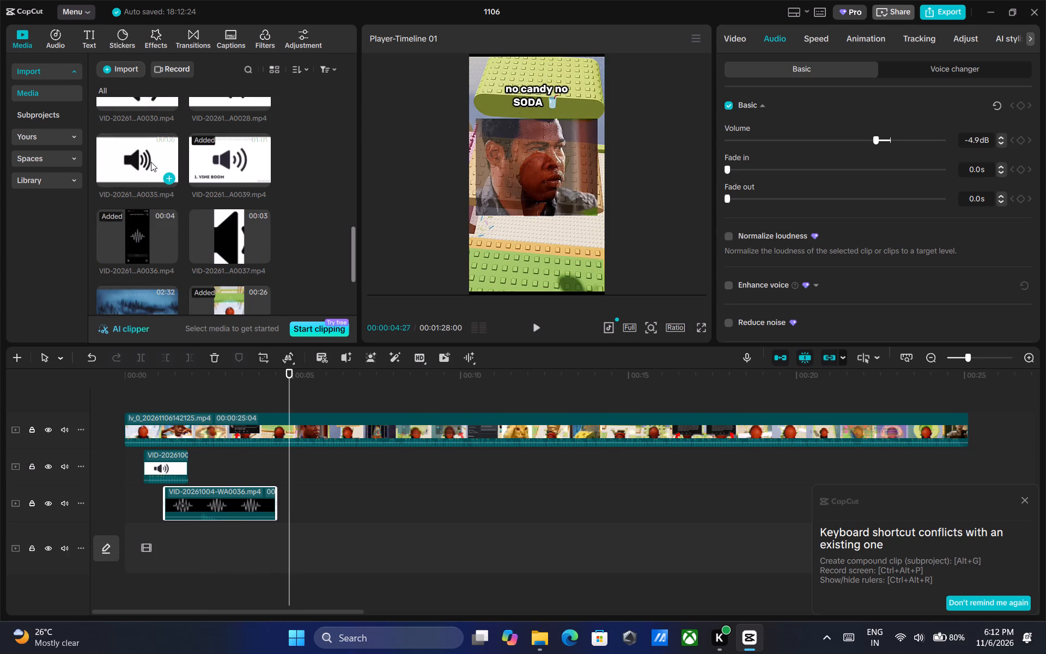
scroll(151, 162, up, 1)
click(242, 139)
scroll(234, 137, up, 1)
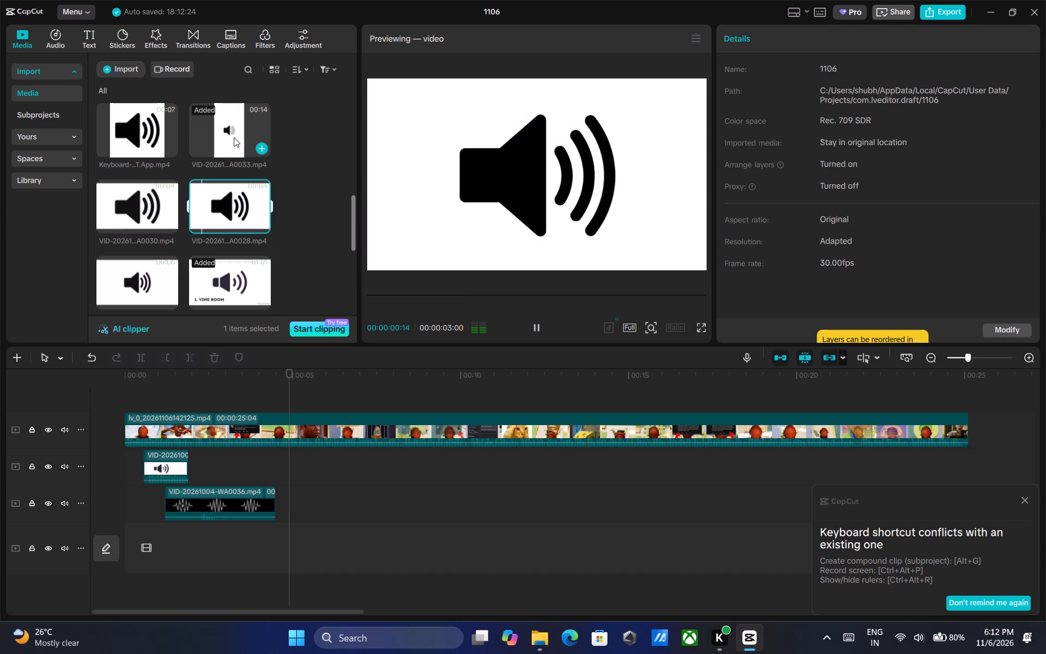
click(138, 194)
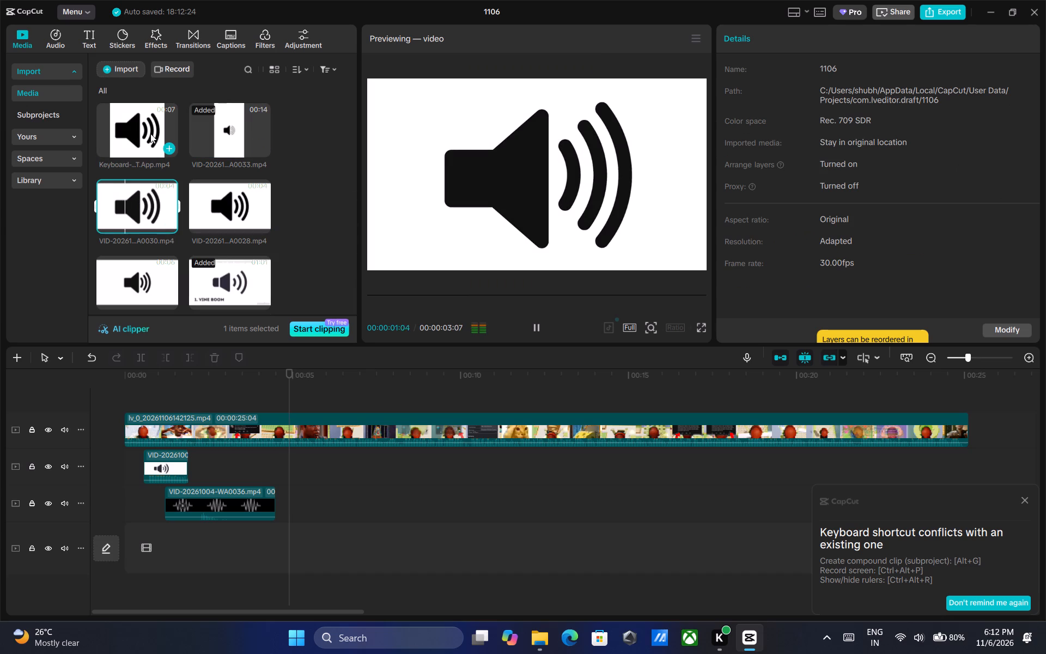
scroll(174, 133, up, 4)
click(143, 199)
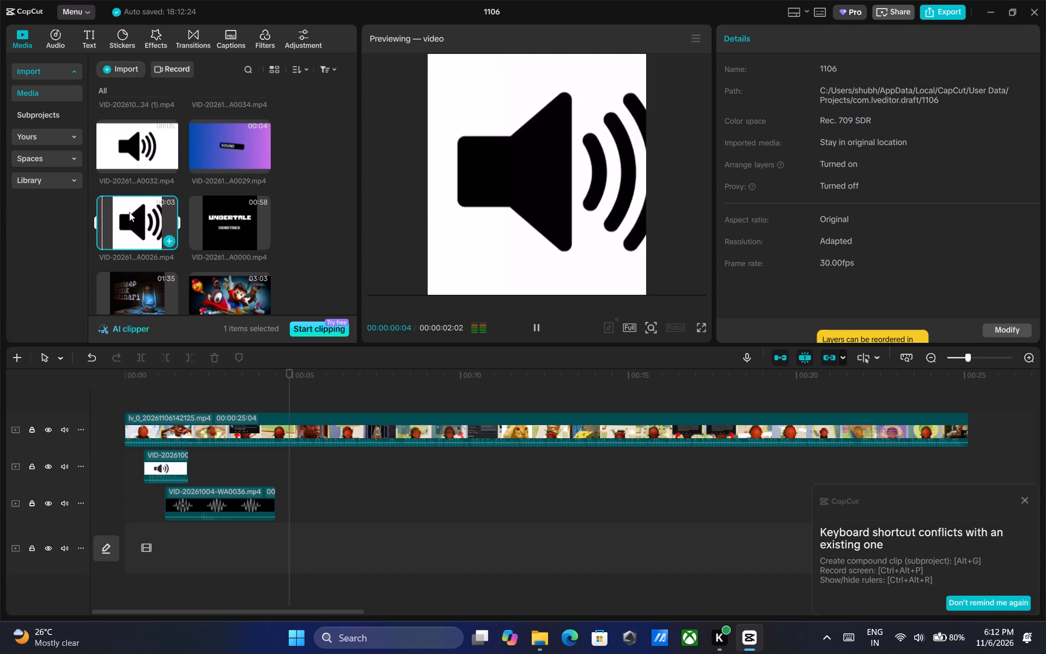
click(139, 142)
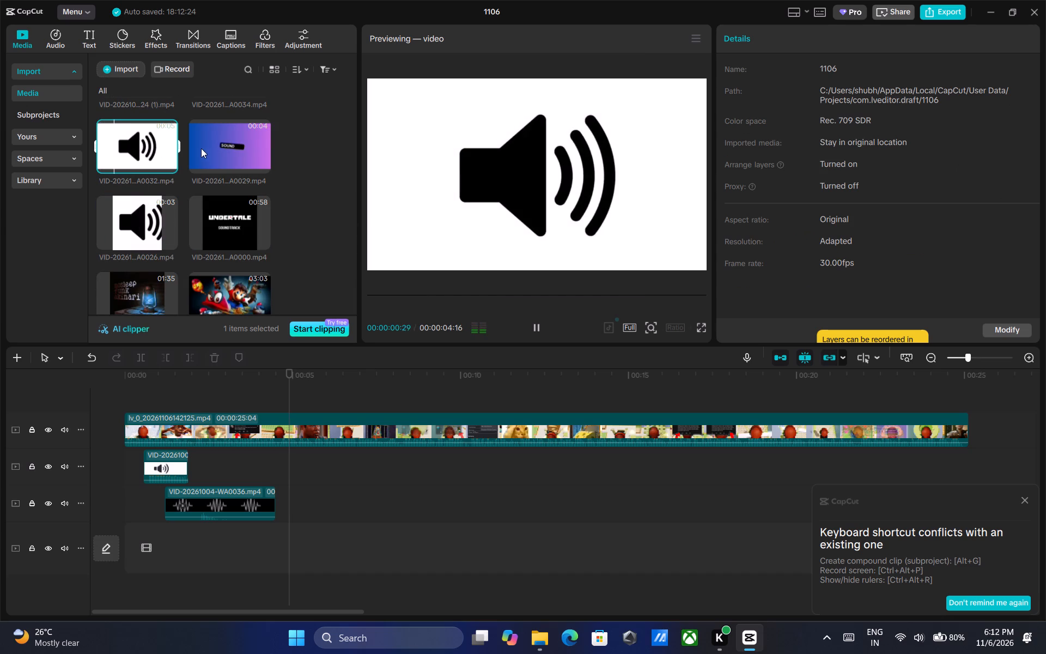
click(206, 147)
scroll(208, 143, up, 2)
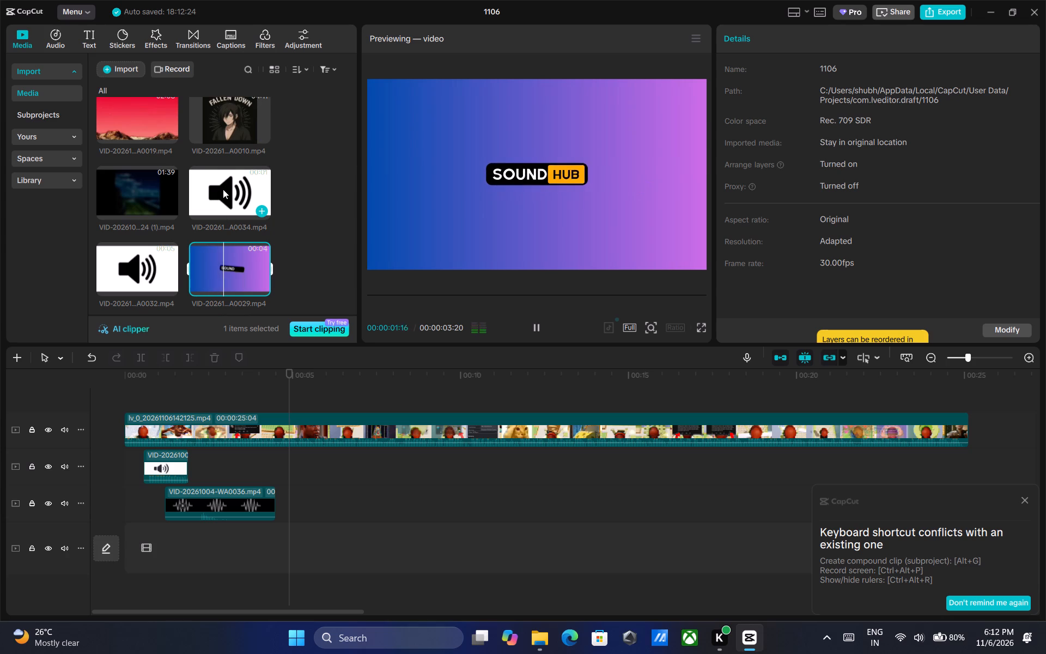
scroll(223, 189, down, 2)
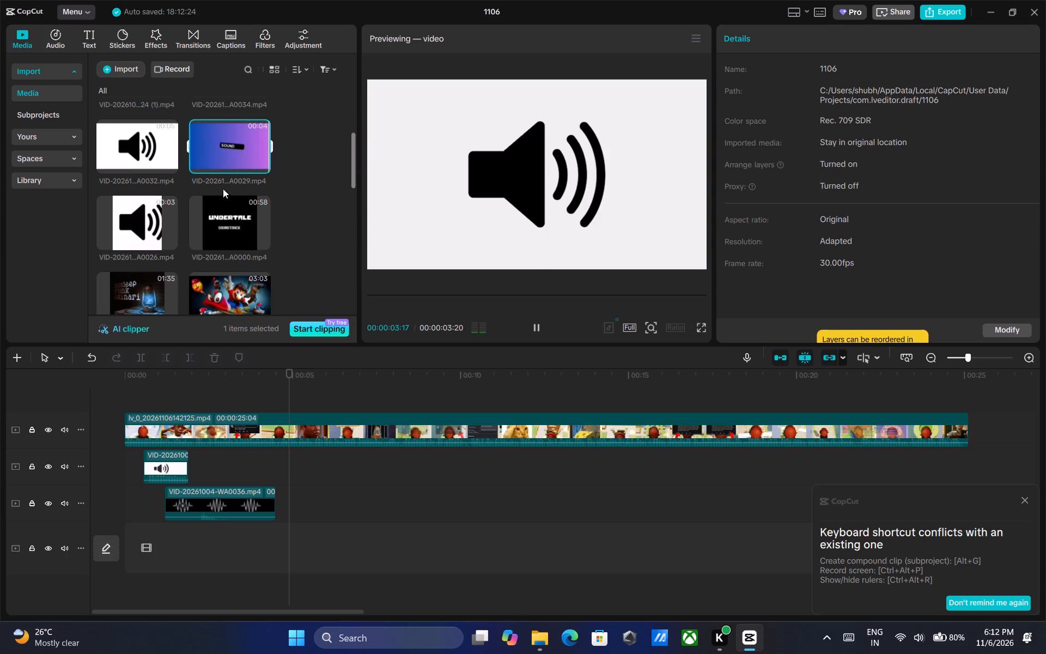
Add the WA0029 sound clip to the second track just past the gameplay clip's end, at about 25.7 s.
drag(223, 149, 472, 401)
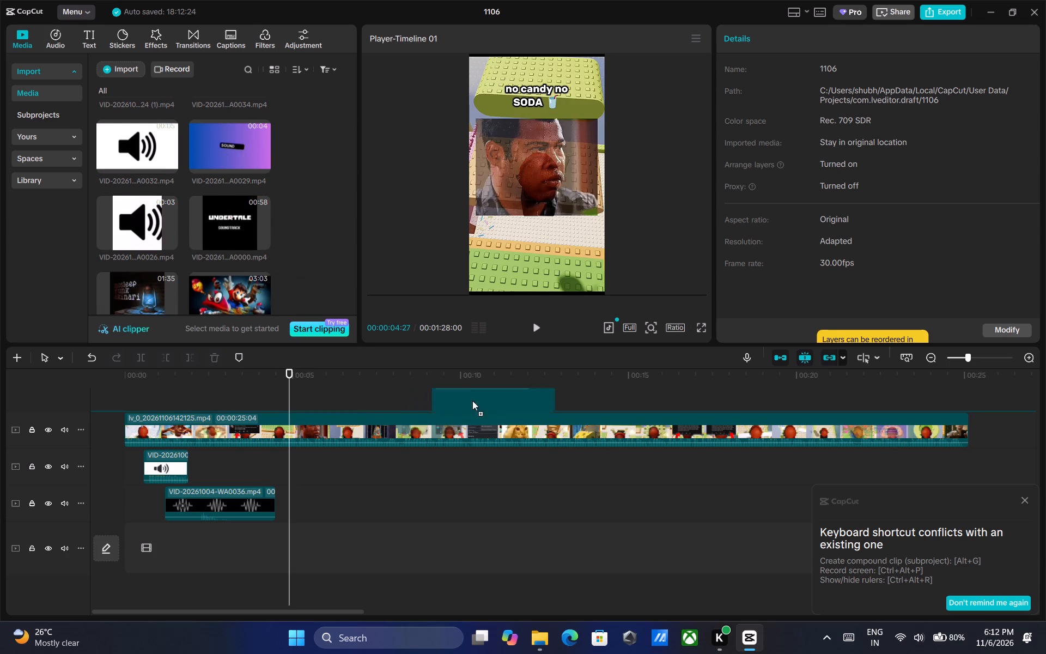
drag(472, 401, 987, 463)
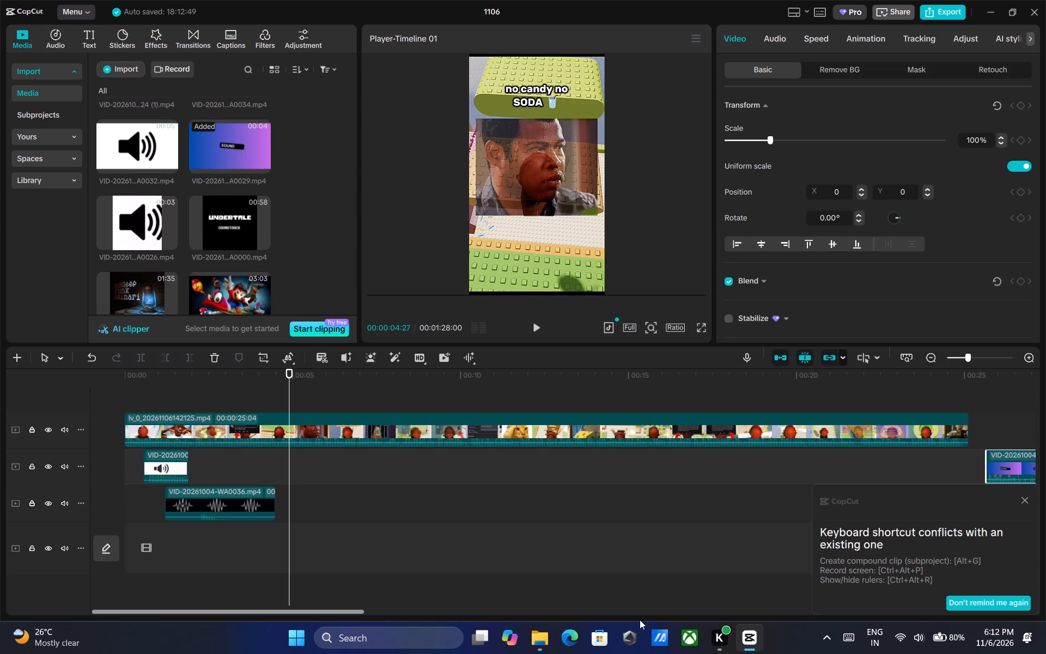
Move the short WA0039 piece from about 33 s to directly beneath the gameplay clip, starting at the playhead at about 4.9 s.
drag(338, 611, 578, 611)
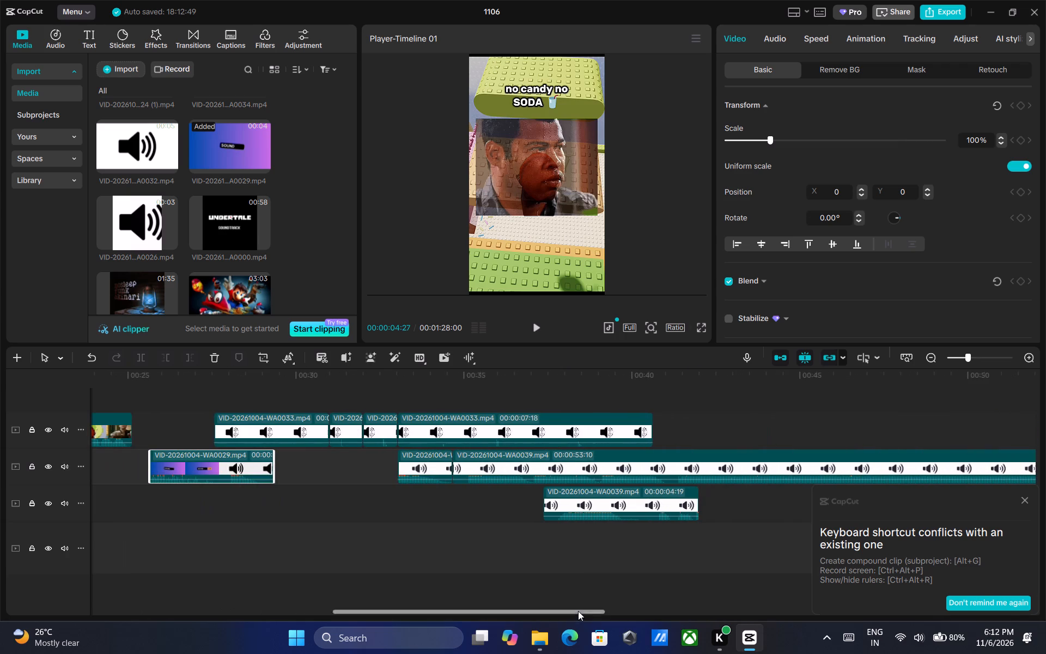
drag(578, 611, 579, 612)
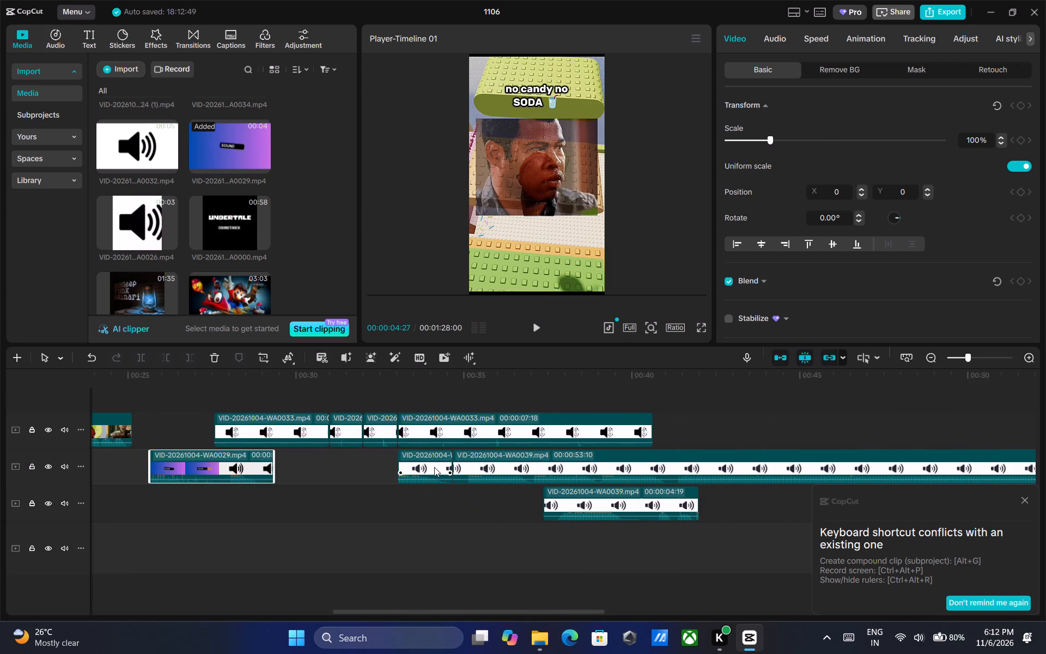
drag(431, 465, 169, 511)
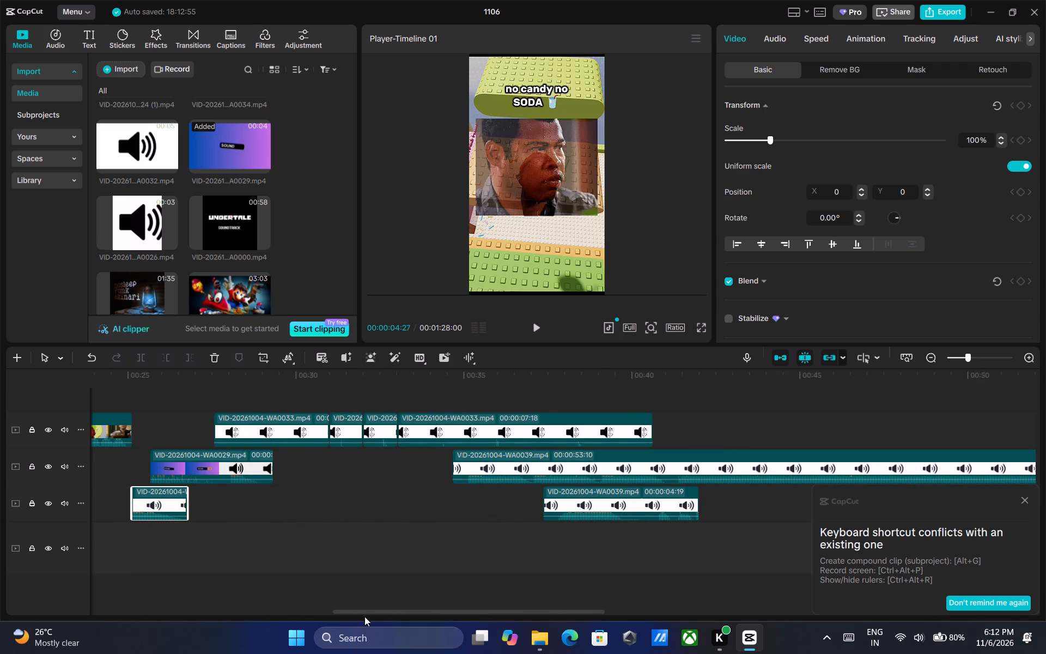
drag(367, 612, 239, 596)
drag(593, 501, 375, 500)
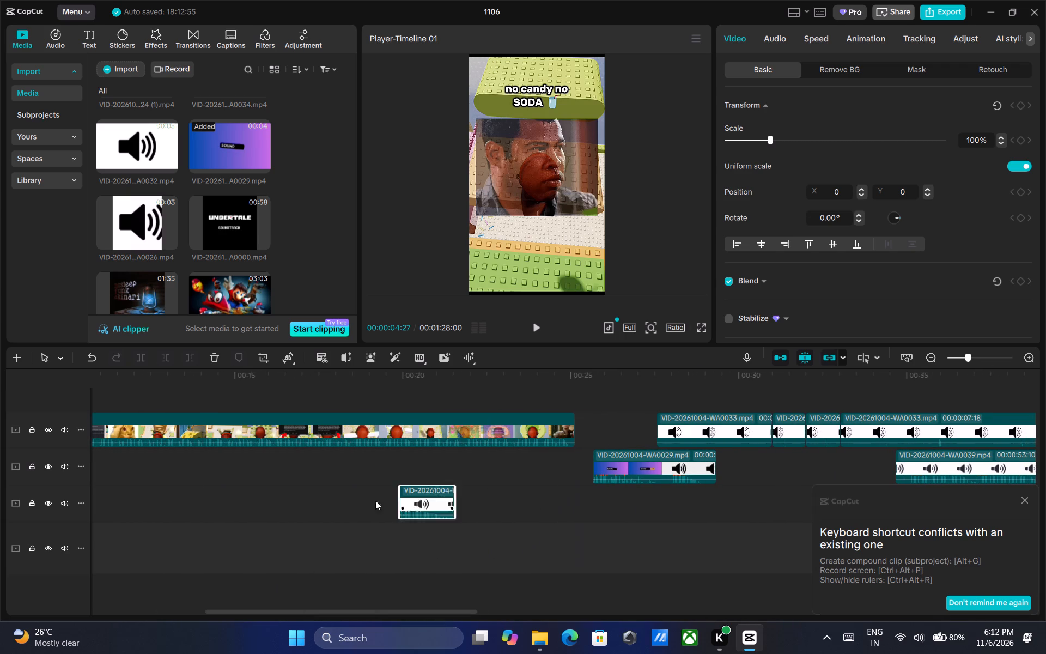
drag(375, 500, 250, 494)
drag(315, 613, 153, 611)
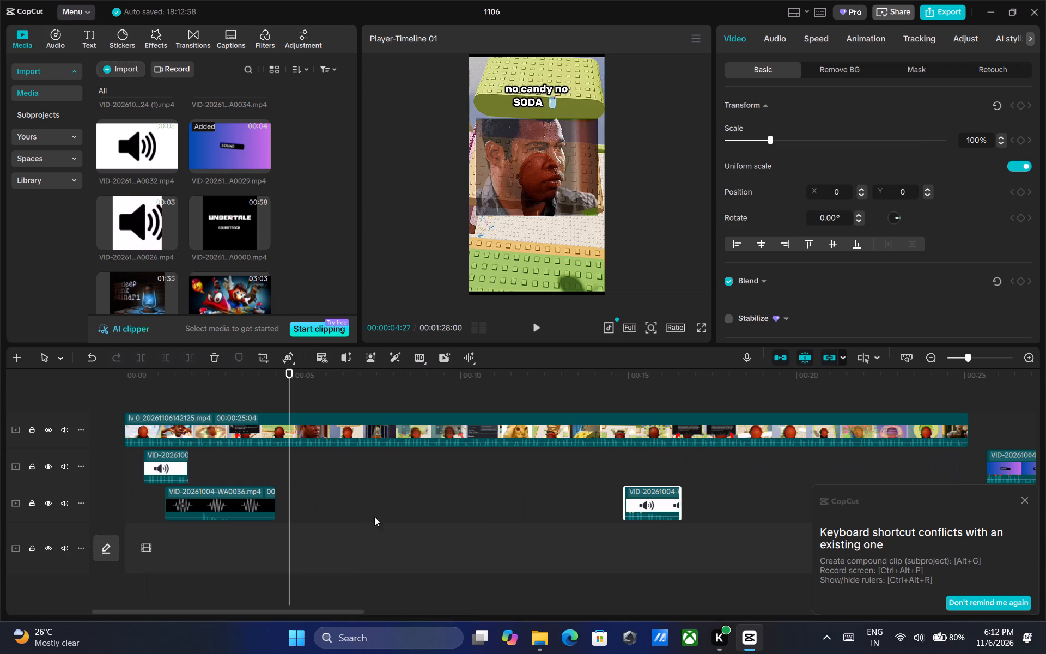
drag(636, 498, 301, 459)
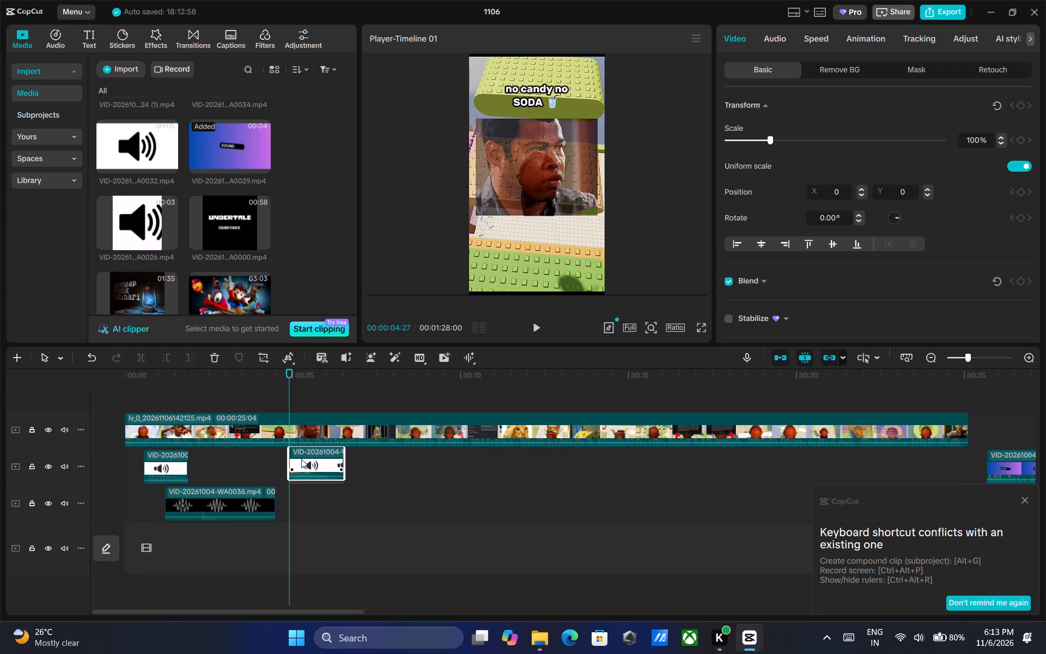
drag(301, 459, 300, 459)
Lower the volume of the WA0039 piece at about 4.9 s to -8.1 dB and play the video on from there.
click(775, 35)
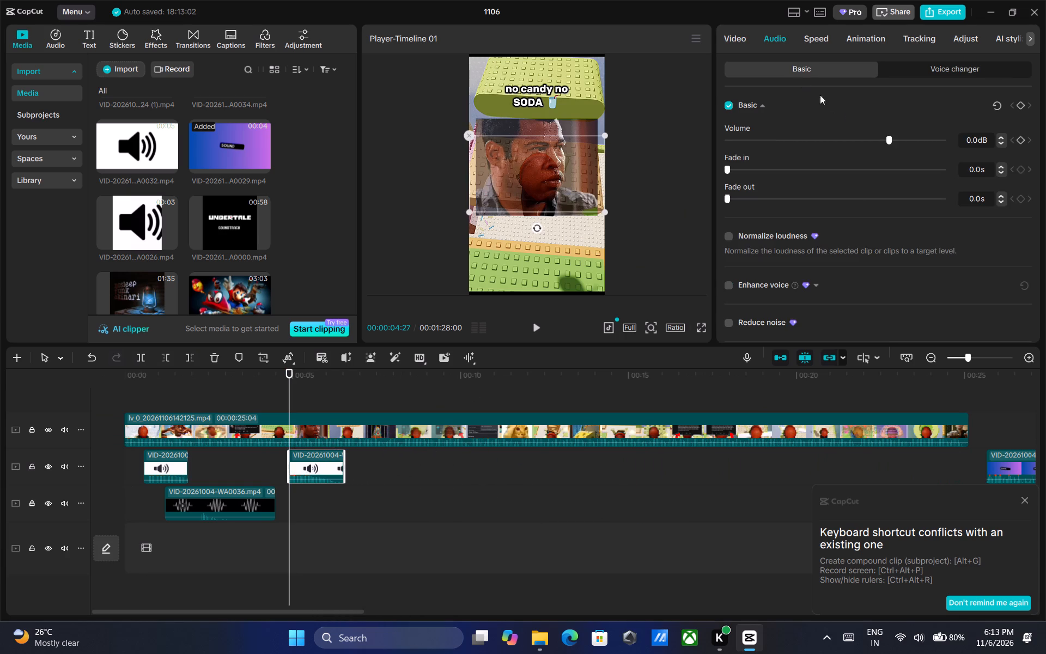
click(859, 139)
click(862, 137)
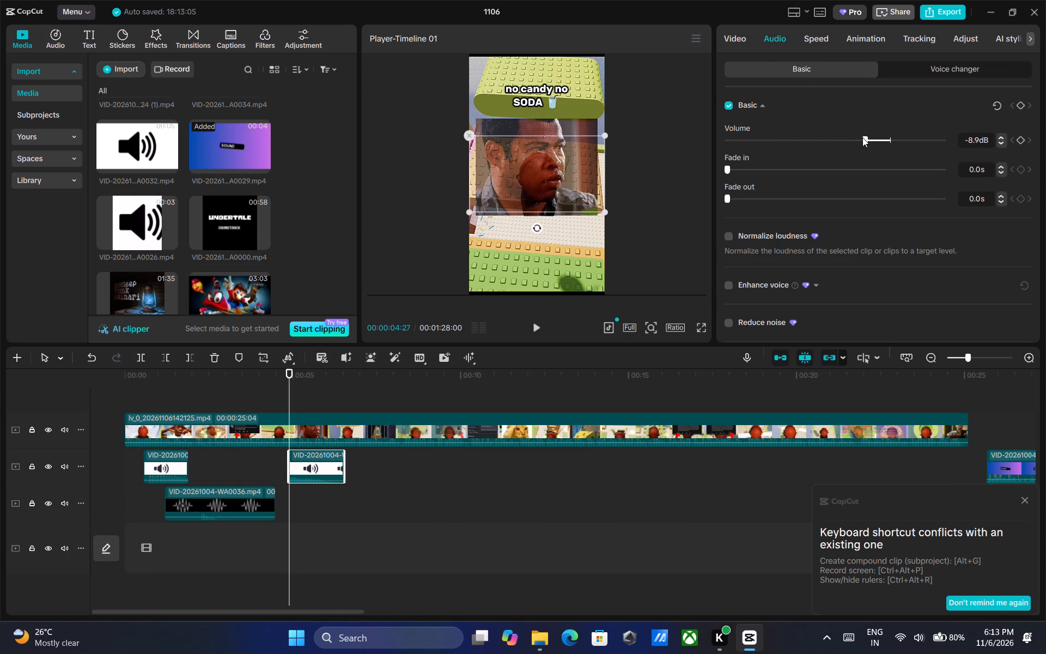
click(863, 140)
click(865, 139)
click(534, 324)
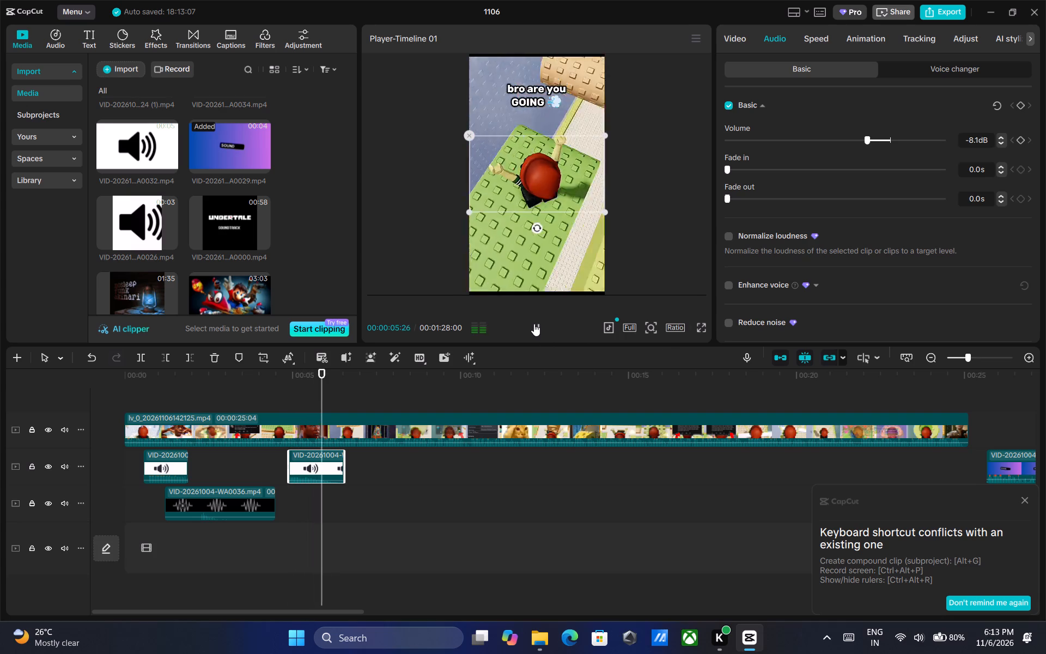
triple_click(534, 324)
double_click(534, 324)
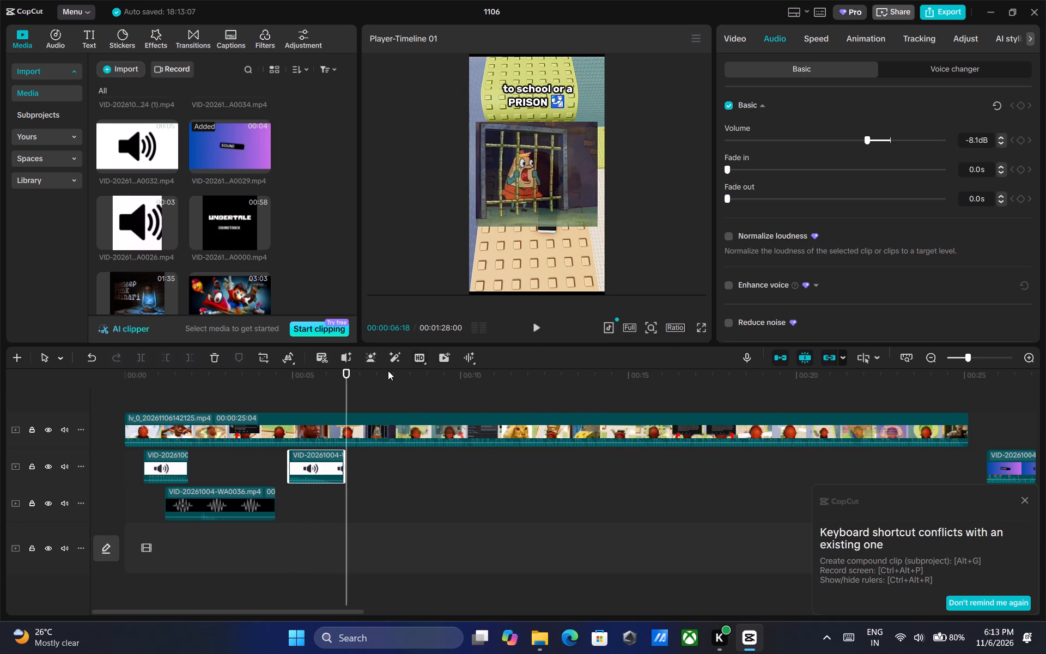
Move the short WA0033 piece from about 31 s to the third track, starting at about 6.2 s, just before the 00:00:06:16 playhead position.
click(346, 370)
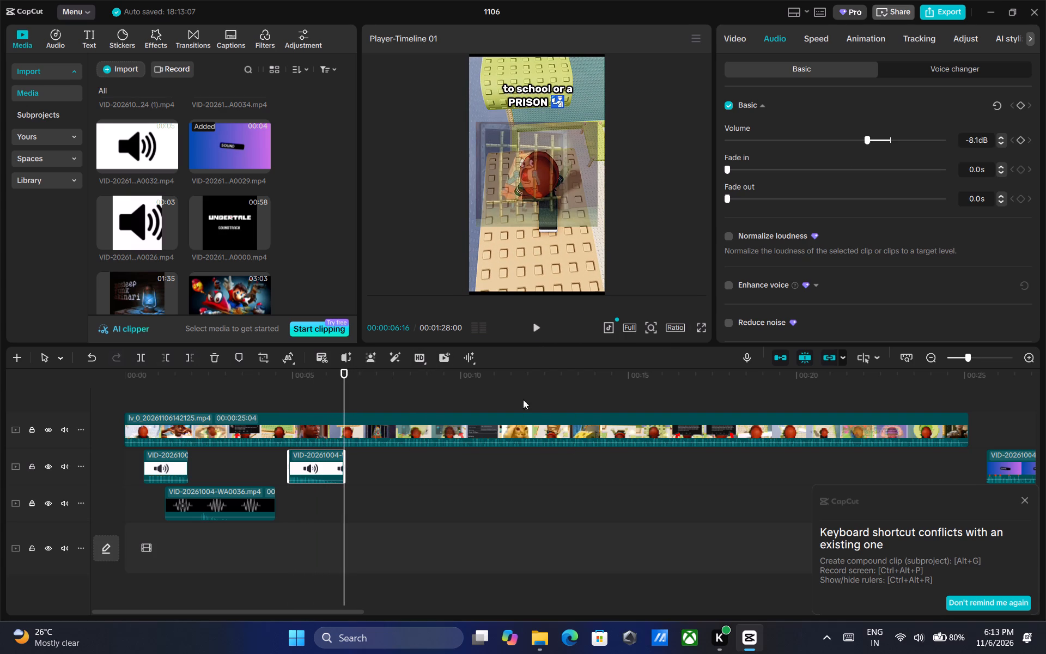
drag(330, 609, 492, 609)
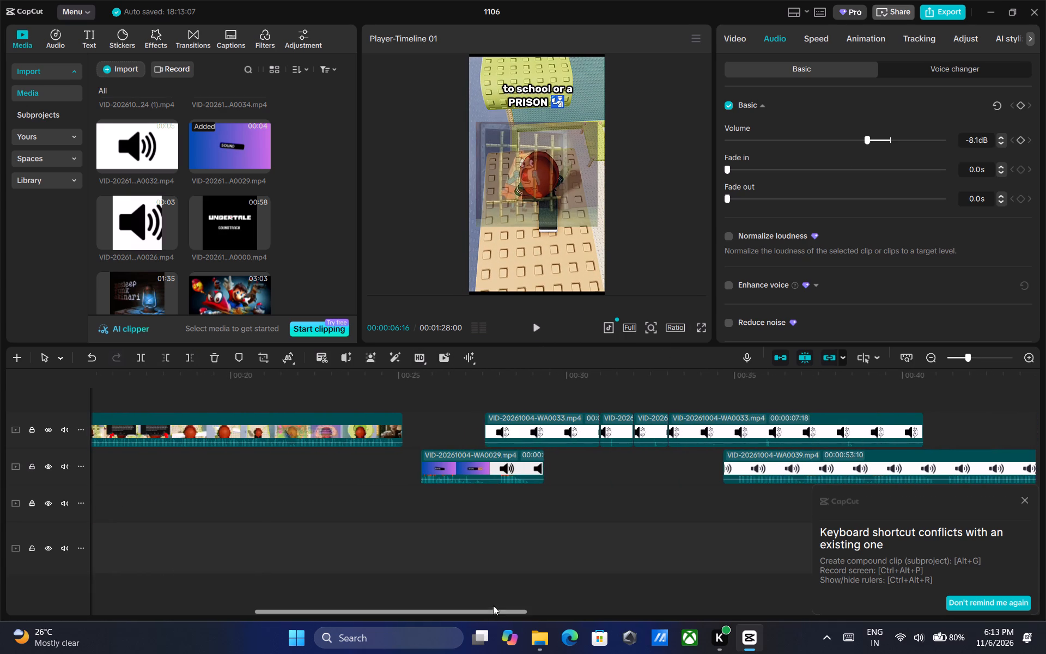
click(614, 423)
drag(614, 423, 258, 467)
drag(349, 615, 222, 597)
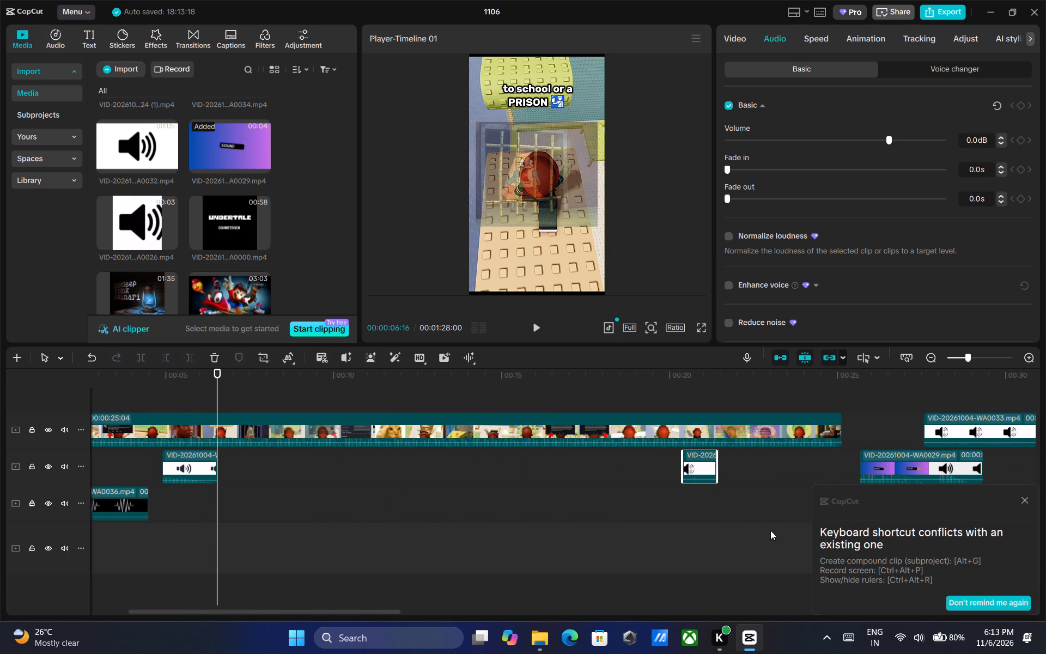
drag(699, 458, 224, 502)
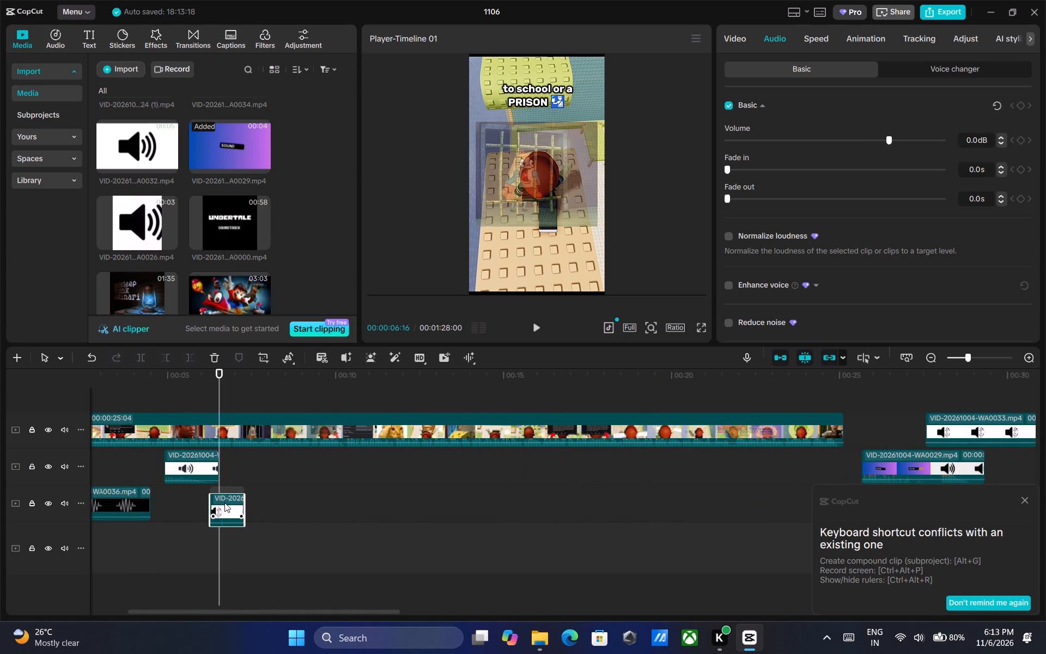
drag(224, 502, 222, 495)
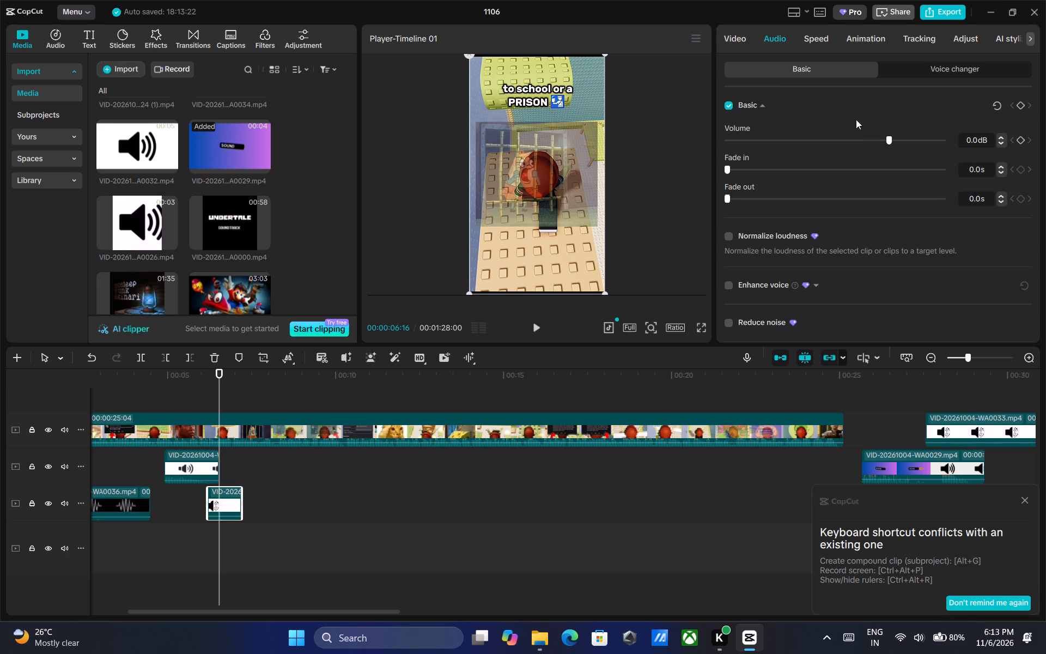
Raise the volume of the moved WA0033 piece to 13.7 dB and play it back.
click(912, 141)
click(923, 137)
click(531, 323)
triple_click(531, 323)
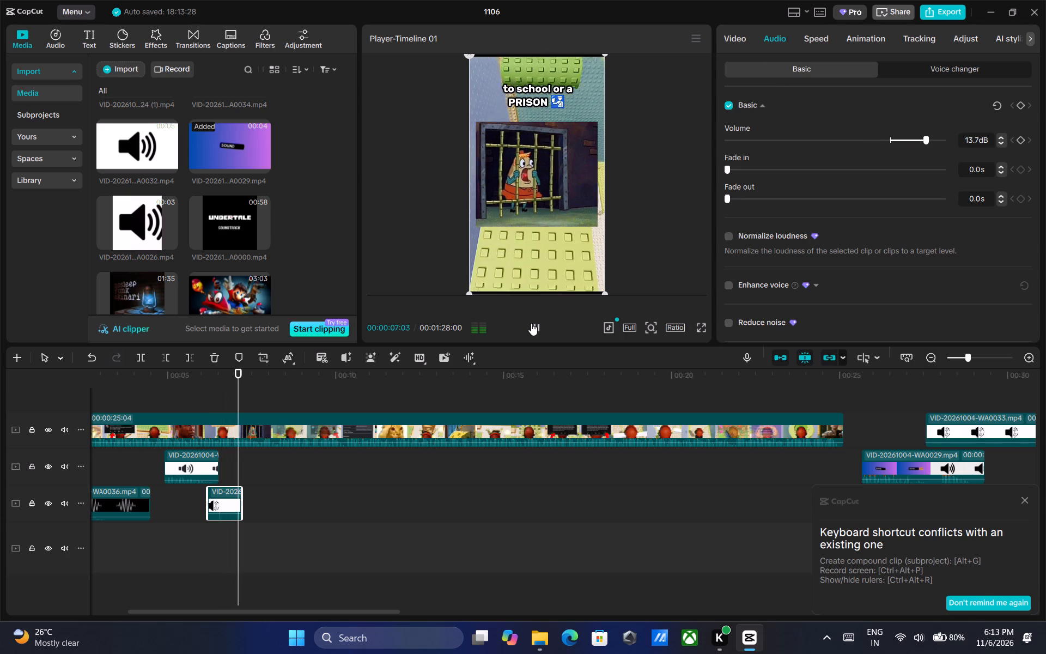
Duplicate the WA0033 piece at about 6.2 s, place the copy one track up at about 6.9 s, and play it back.
drag(255, 373, 254, 373)
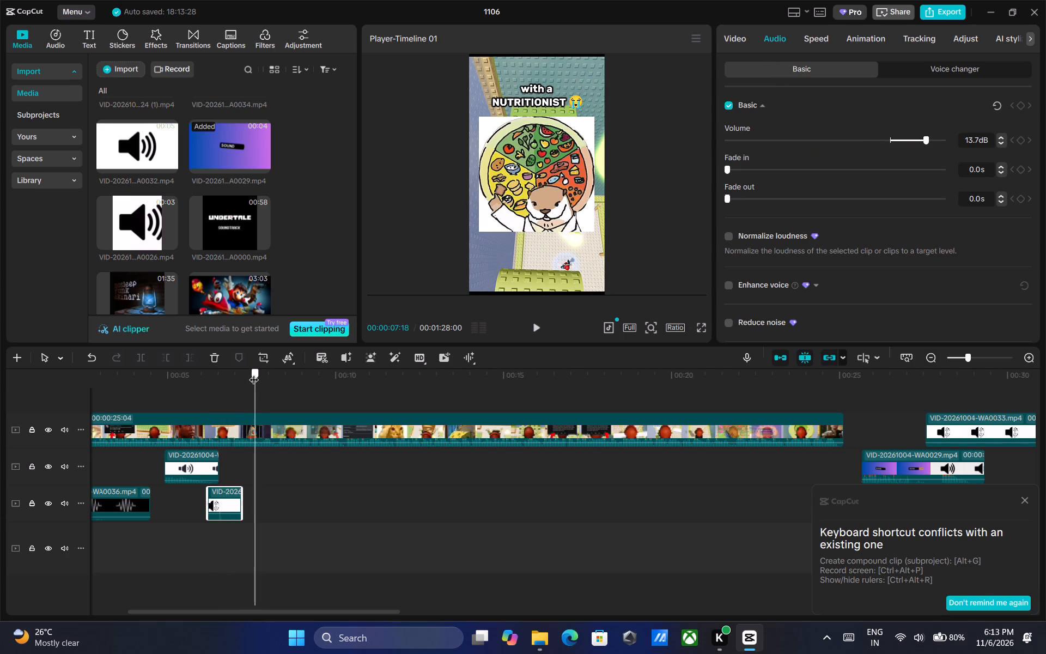
drag(254, 373, 243, 373)
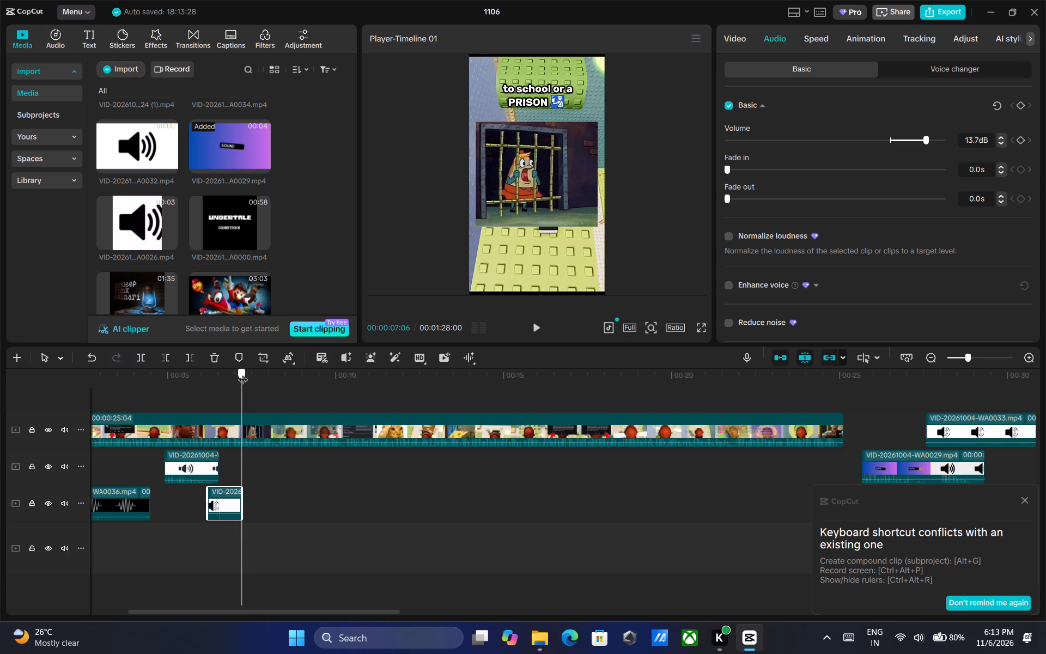
drag(243, 373, 244, 373)
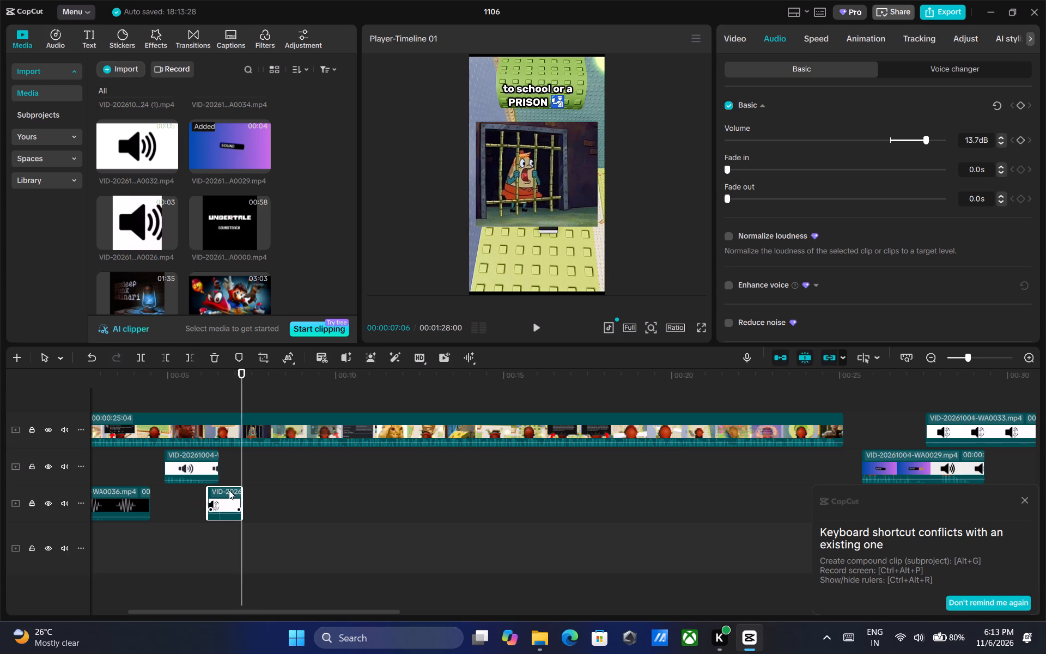
right_click(228, 490)
click(309, 125)
right_click(240, 459)
click(282, 528)
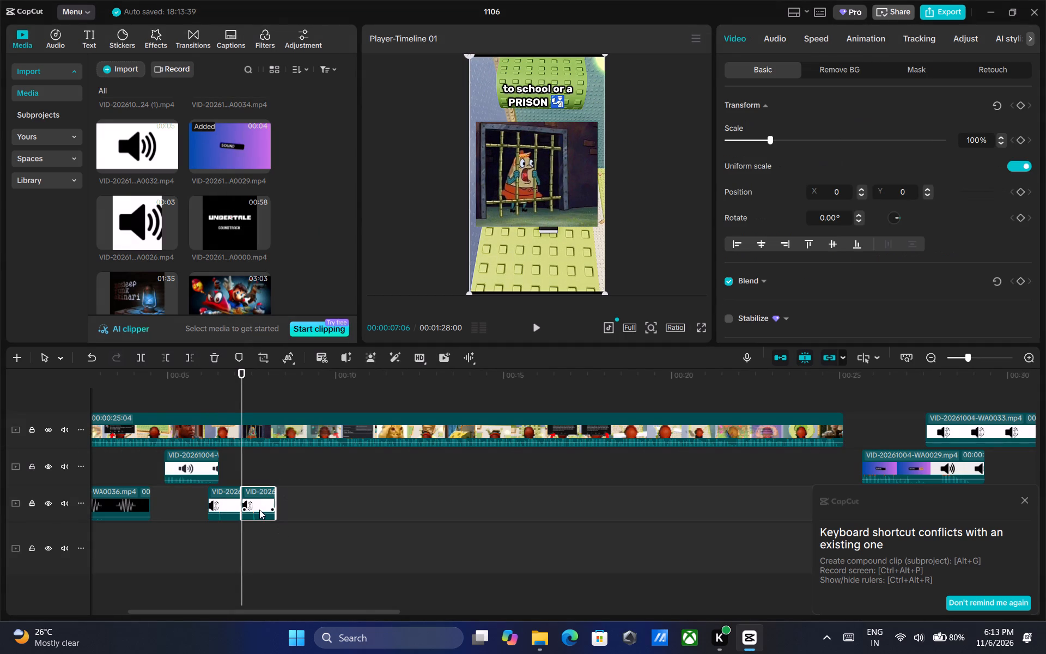
drag(260, 499, 248, 459)
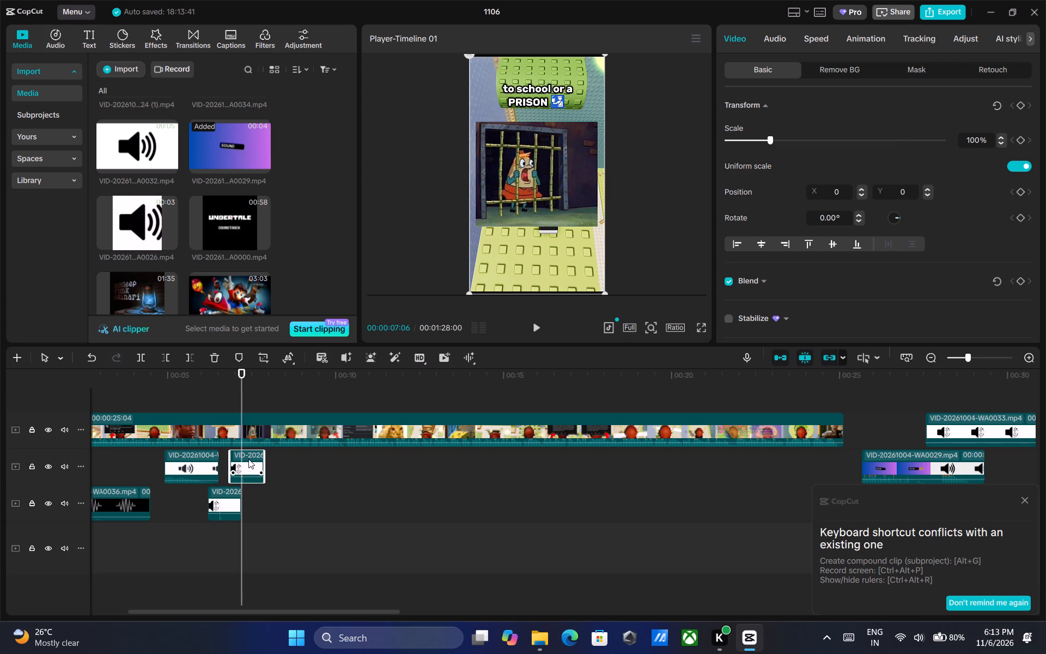
click(534, 328)
triple_click(534, 328)
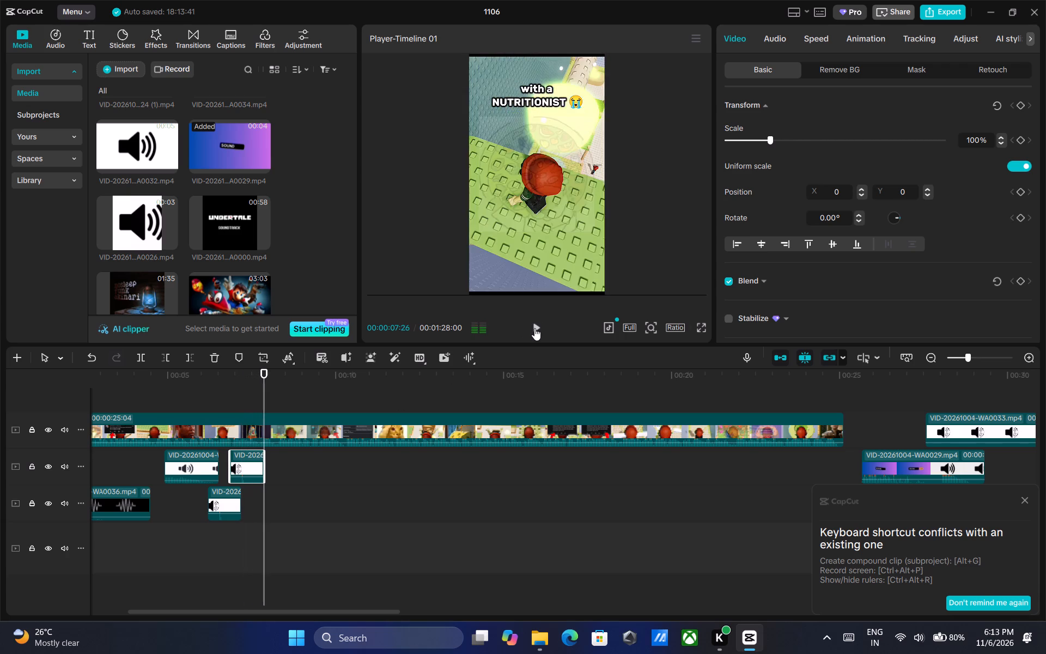
Add the WA0036 sound clip on its own track directly beneath the gameplay clip, starting at about 6.9 s.
drag(276, 373, 273, 373)
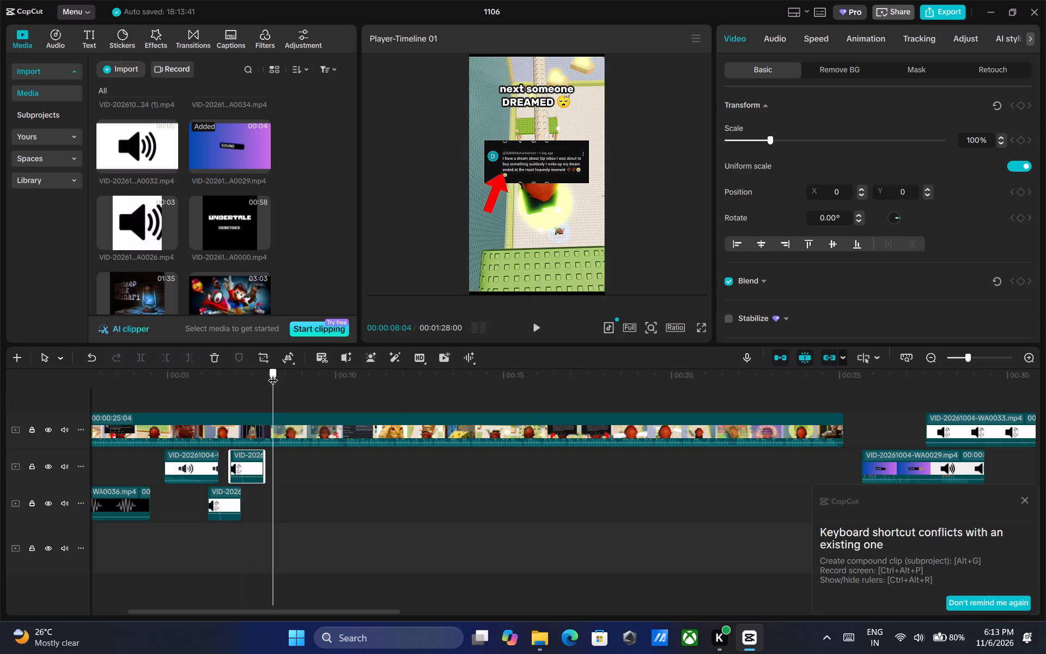
drag(273, 373, 270, 373)
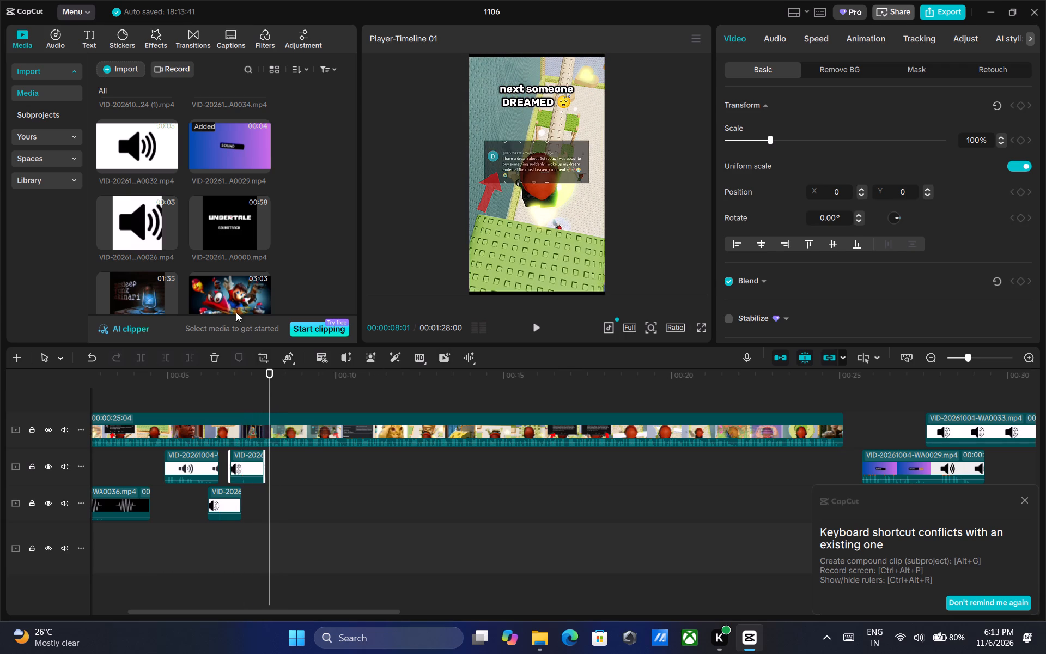
scroll(169, 253, down, 9)
drag(129, 116, 273, 411)
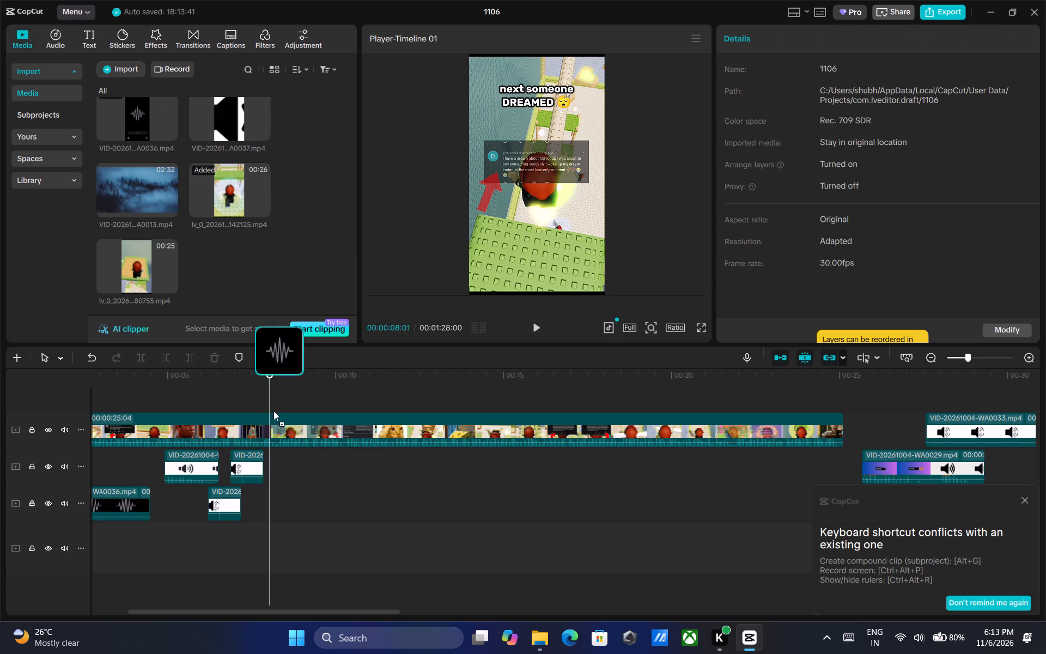
drag(273, 411, 256, 504)
drag(314, 499, 297, 499)
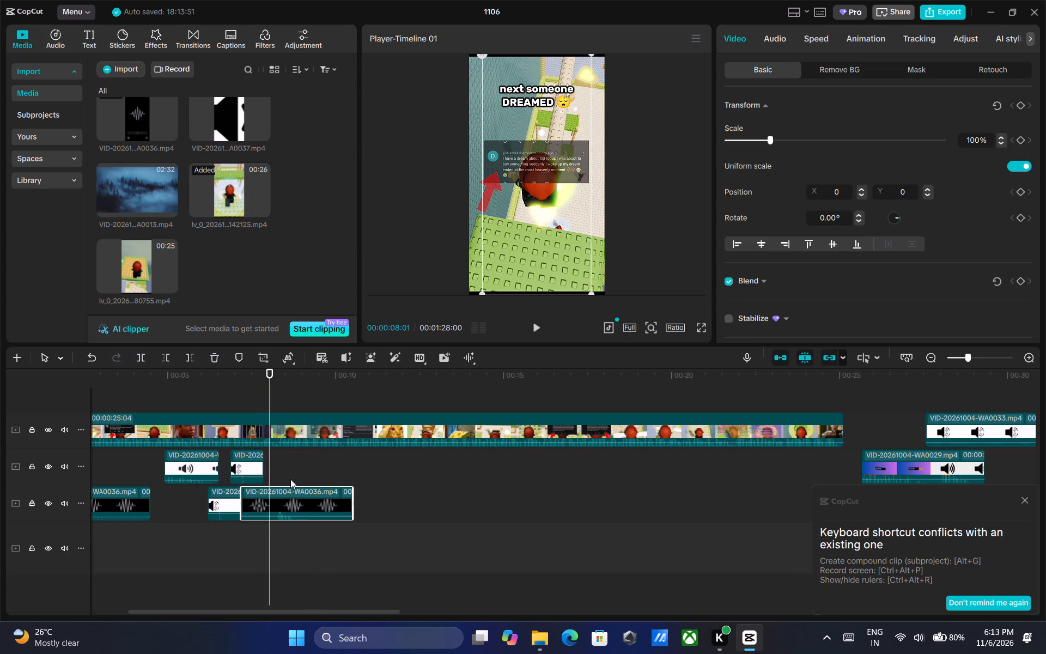
drag(291, 504, 283, 456)
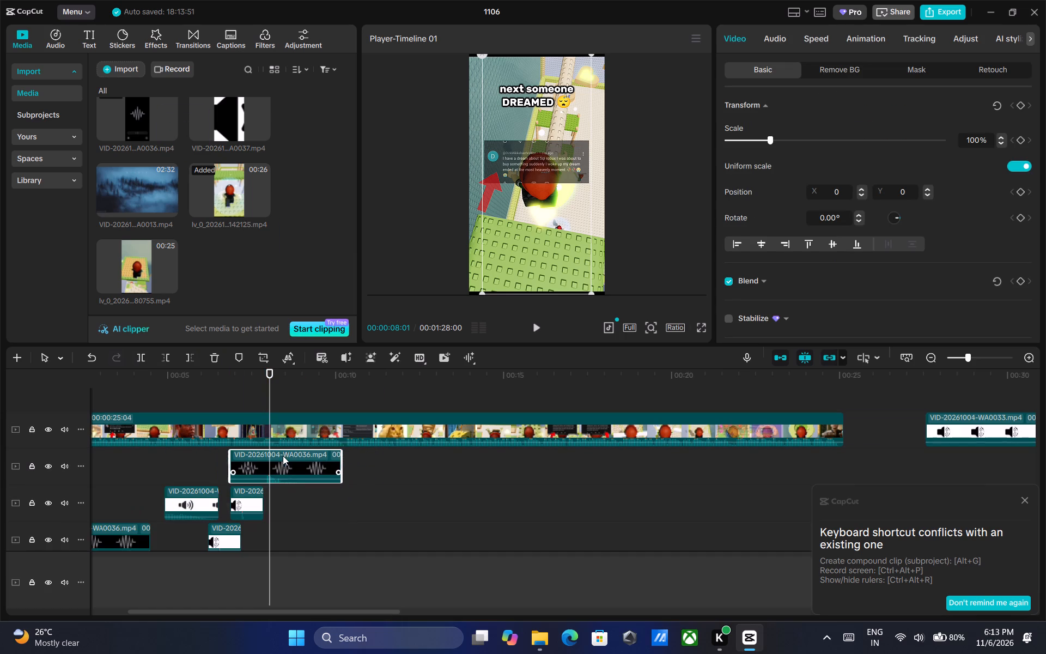
click(291, 459)
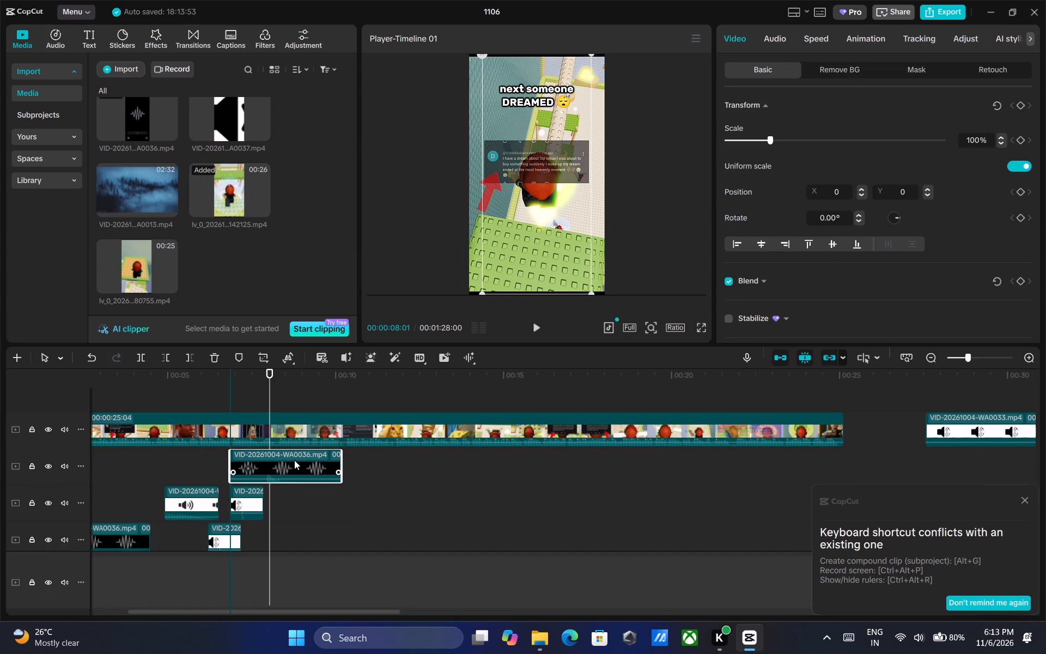
click(293, 461)
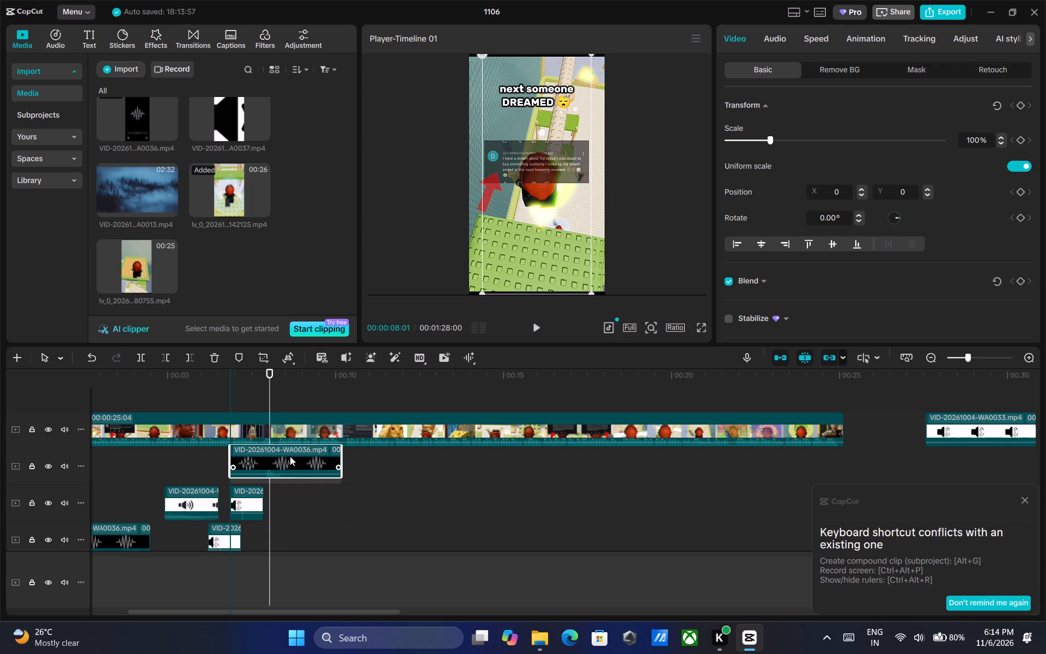
click(283, 460)
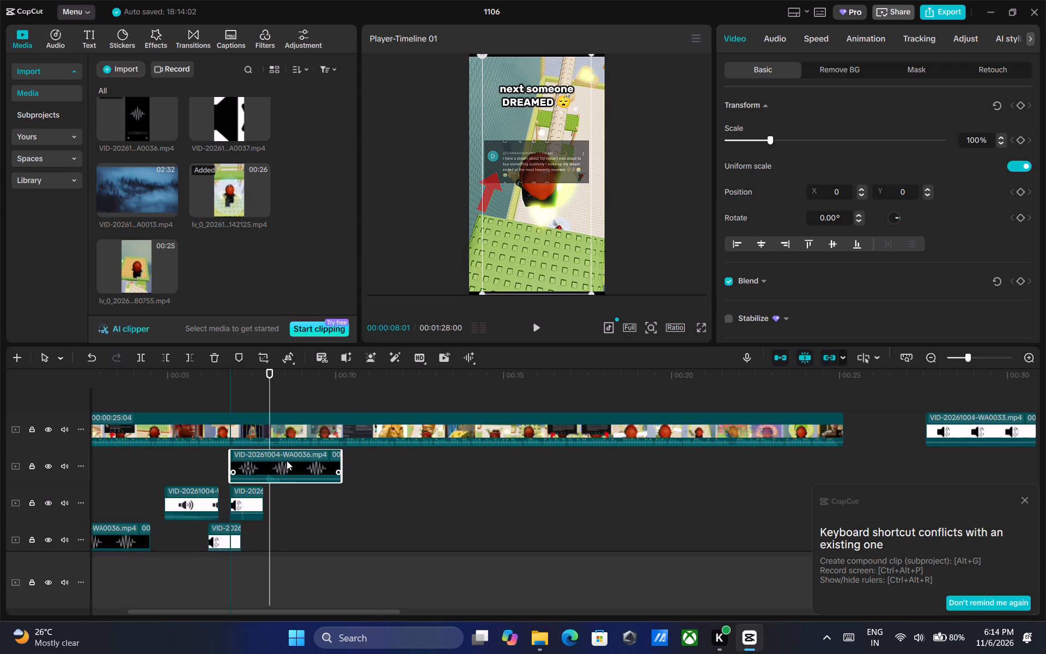
ctrl+scroll(290, 457, up, 10)
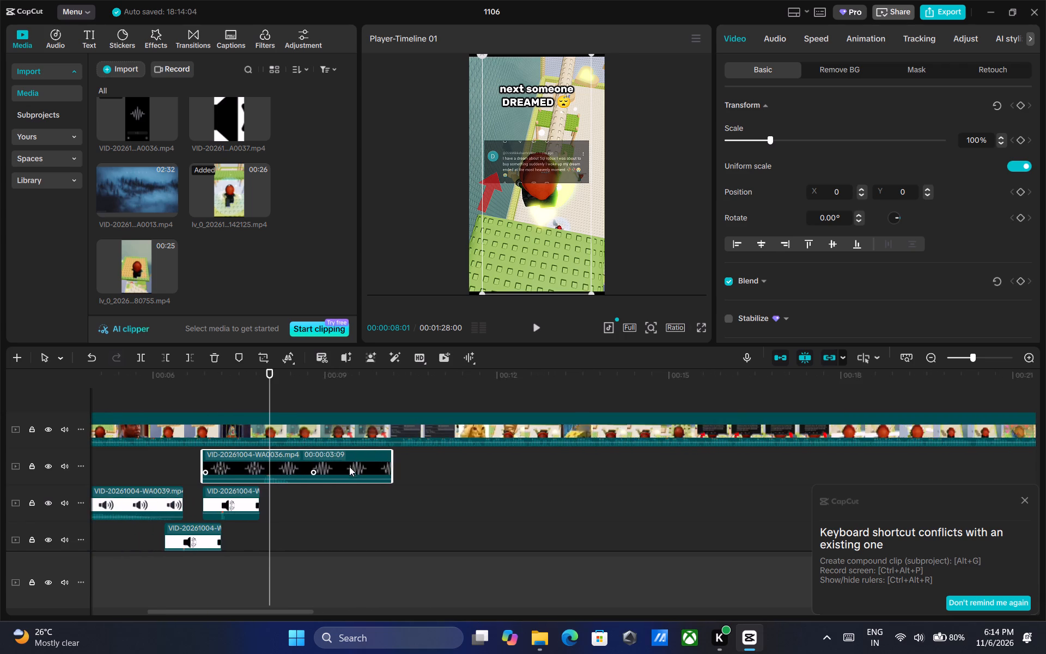
ctrl+scroll(349, 467, up, 3)
drag(294, 457, 299, 459)
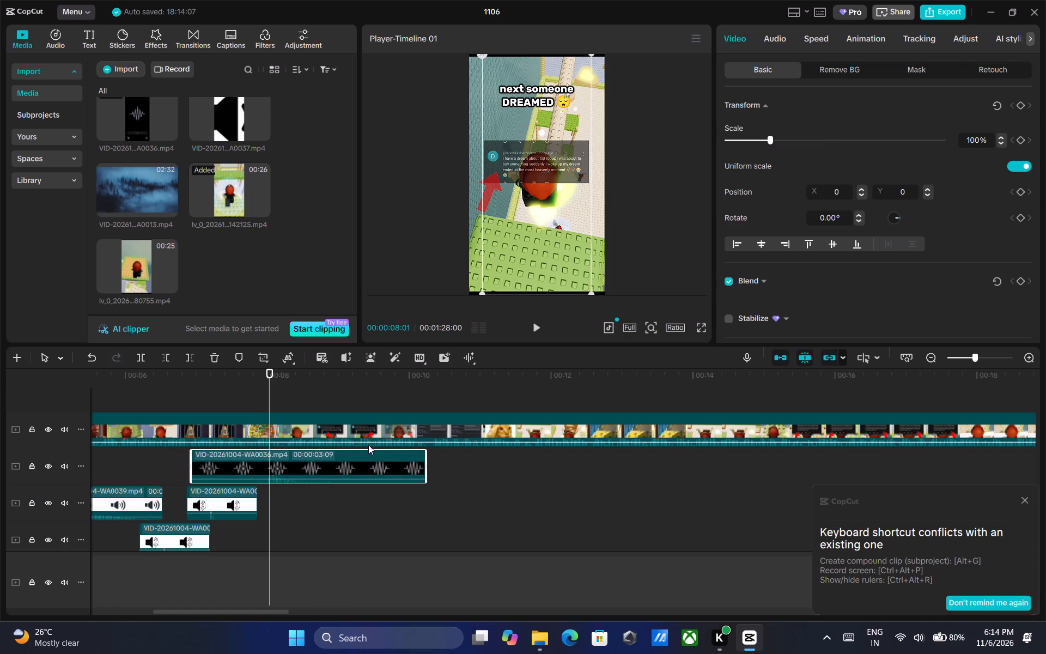
Lower the volume of the new WA0036 clip to -5.3 dB and play the video on with it.
click(774, 33)
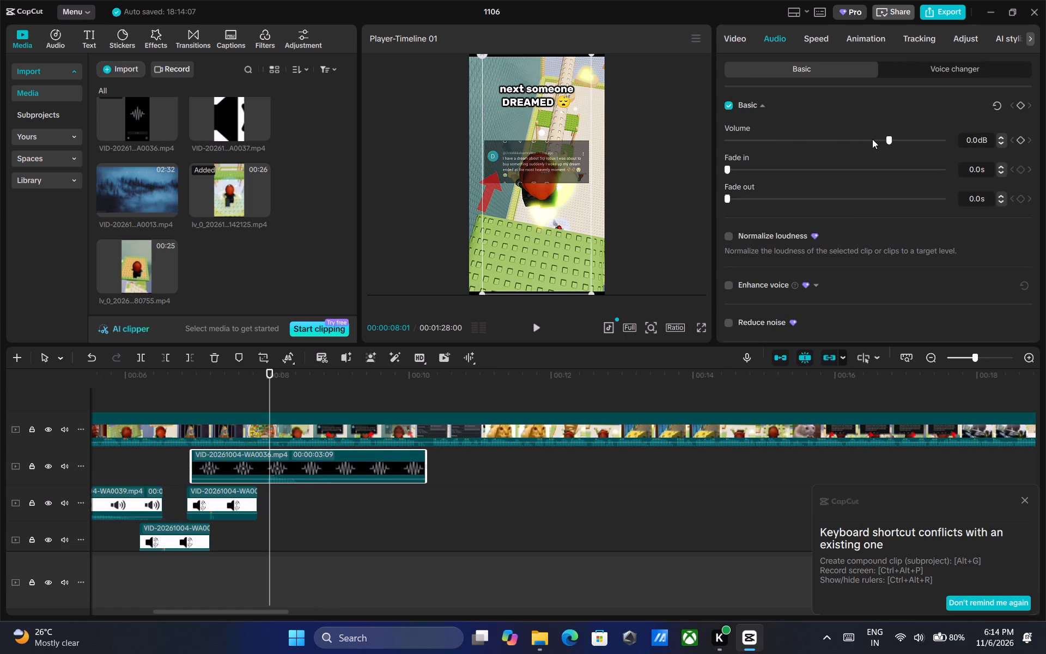
click(872, 139)
click(536, 323)
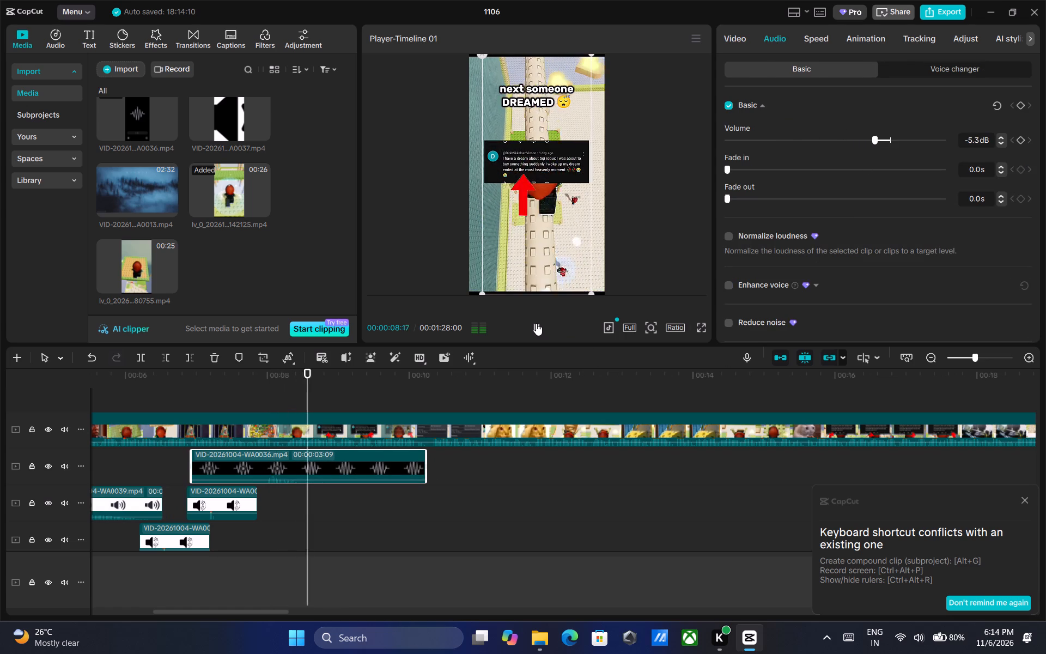
triple_click(536, 323)
double_click(536, 323)
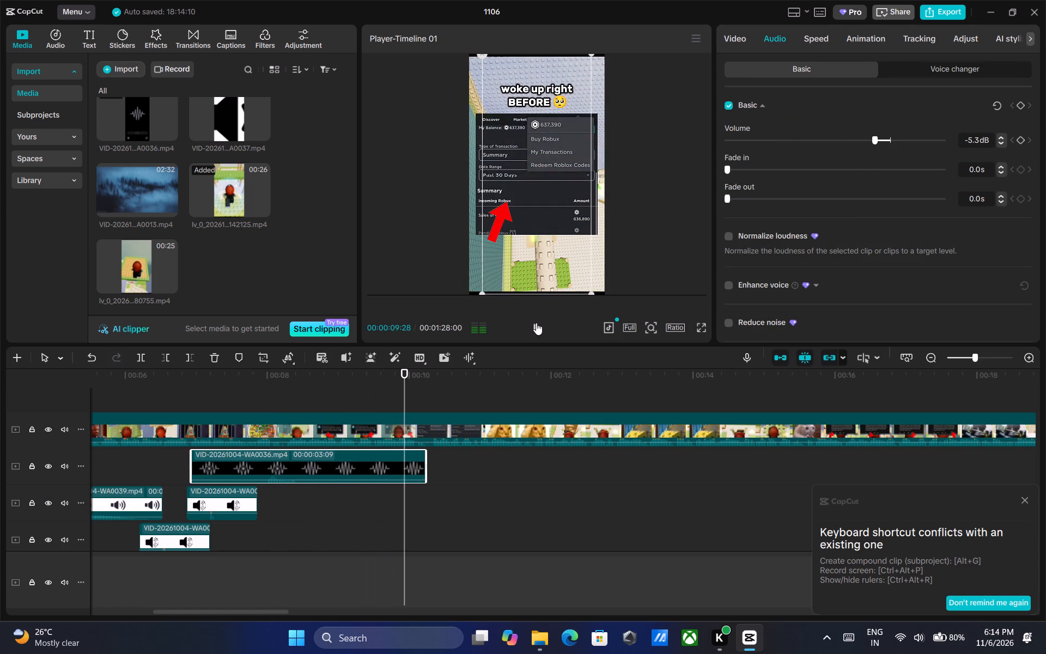
Copy the WA0039 piece from the video's beginning and paste it at 00:00:09:25 on the same track.
drag(404, 373, 397, 372)
drag(269, 611, 223, 606)
click(141, 501)
right_click(139, 502)
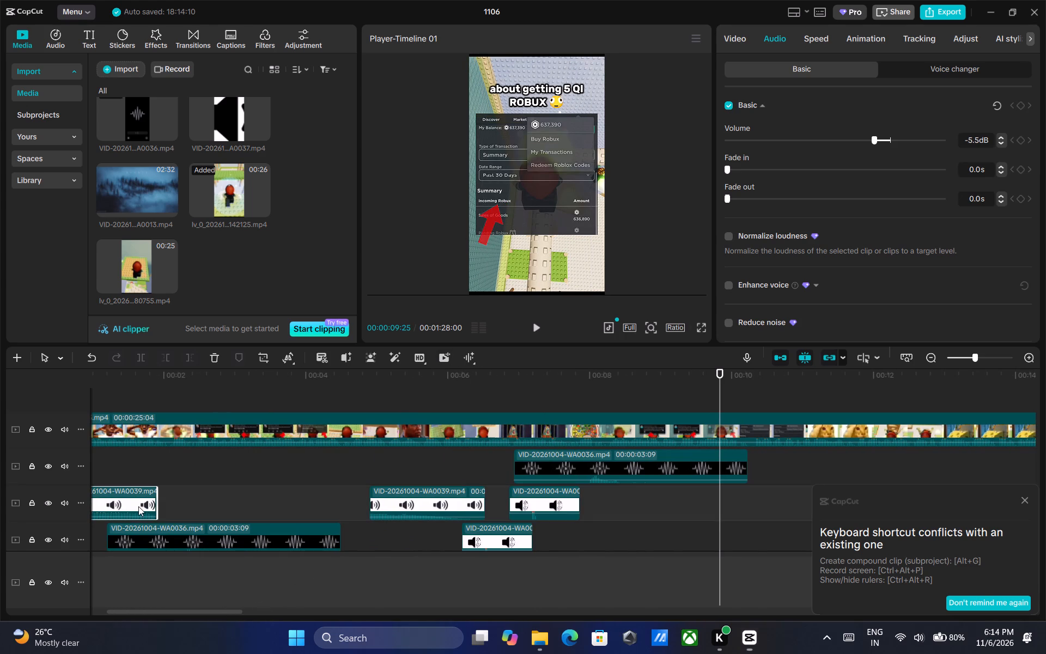
click(214, 128)
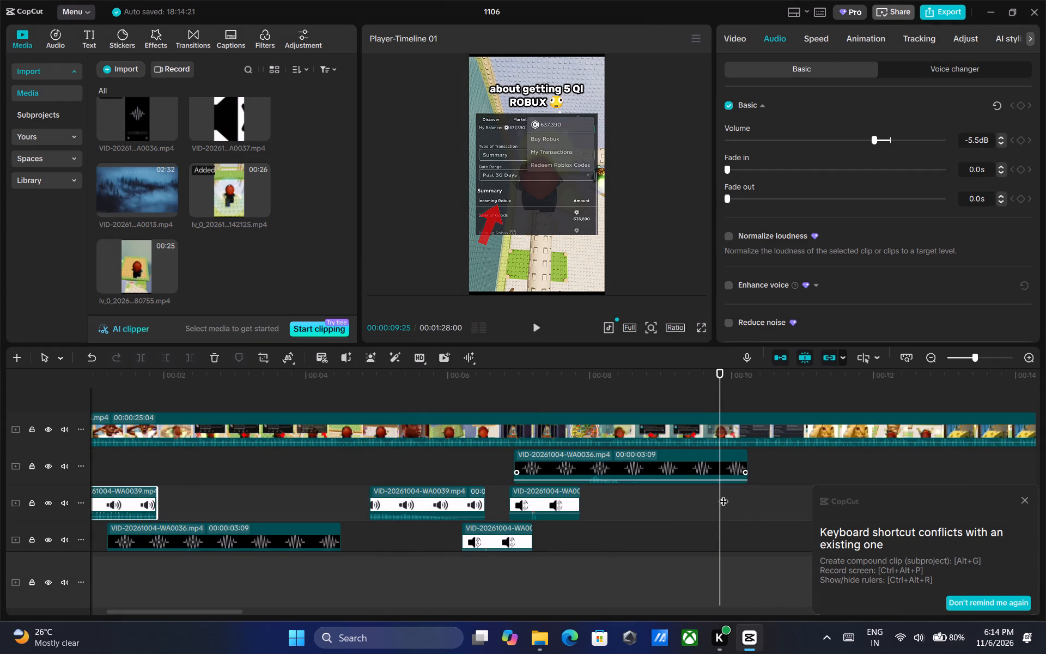
right_click(718, 491)
click(745, 564)
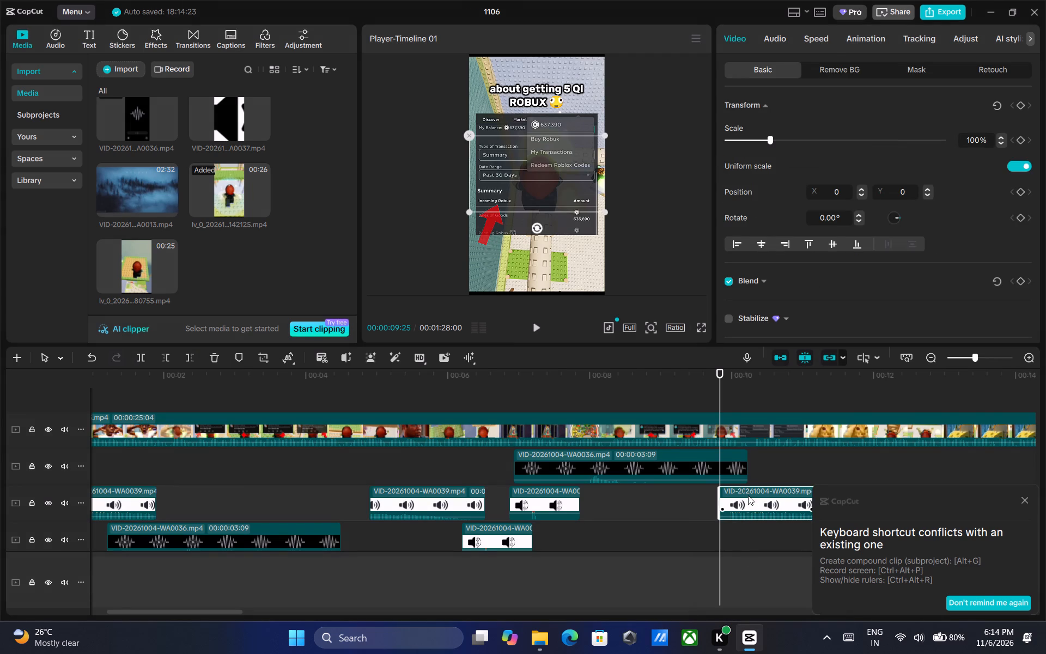
Shift the pasted WA0039 piece slightly earlier so it starts at about 9.7 s, and play it back.
drag(748, 495, 738, 495)
click(538, 326)
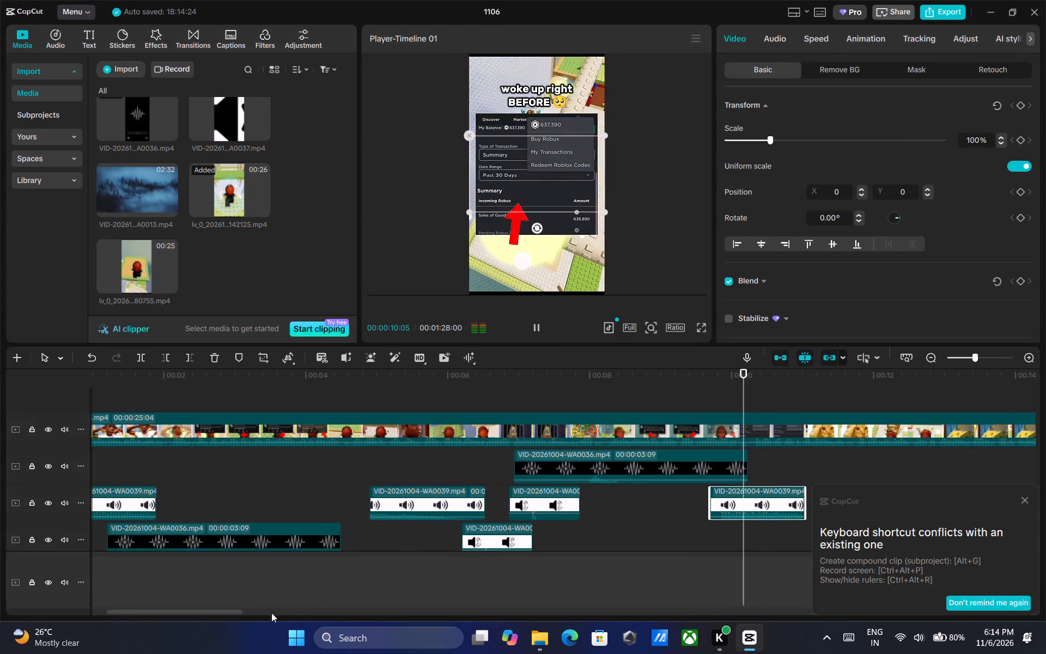
drag(235, 609, 314, 610)
click(536, 325)
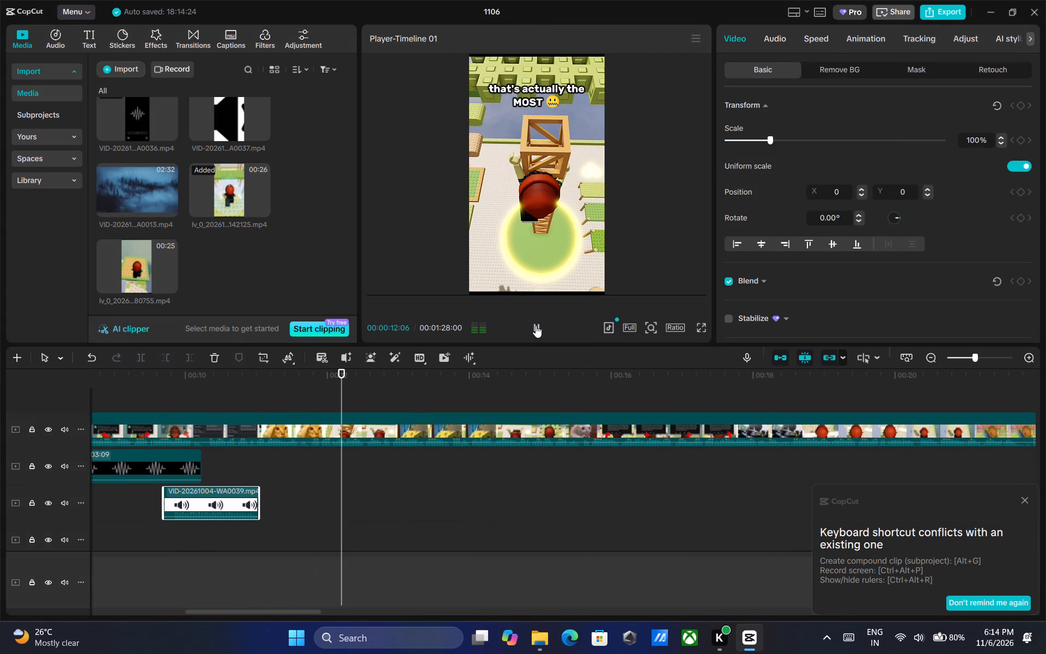
Add the WA0037 sound clip on the track directly beneath the gameplay clip, starting at about 10.3 s.
drag(341, 372, 266, 376)
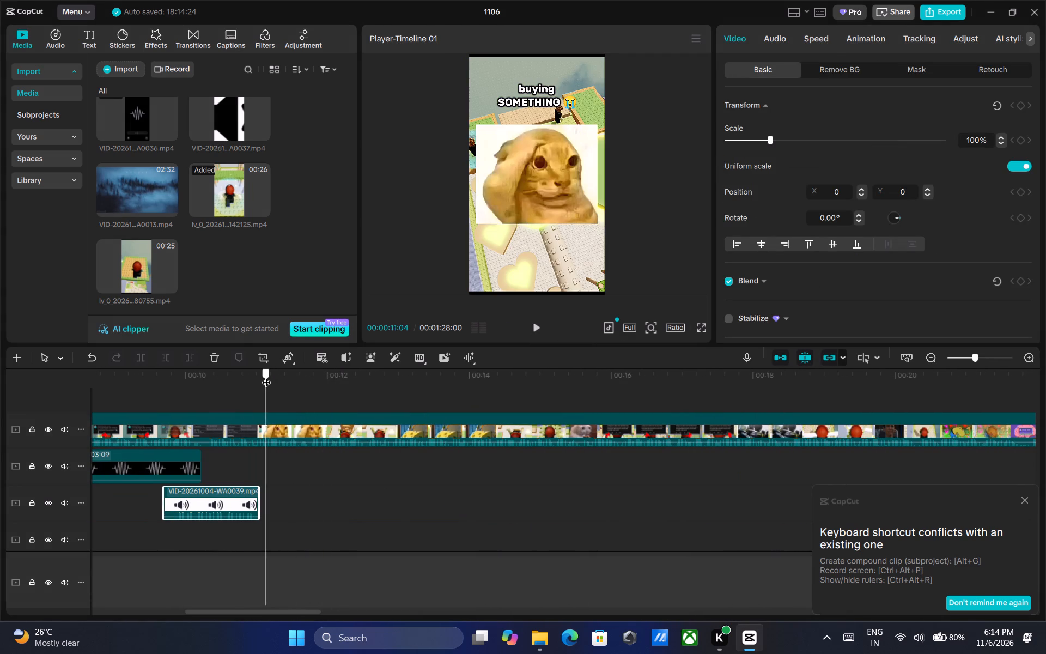
drag(266, 376, 260, 378)
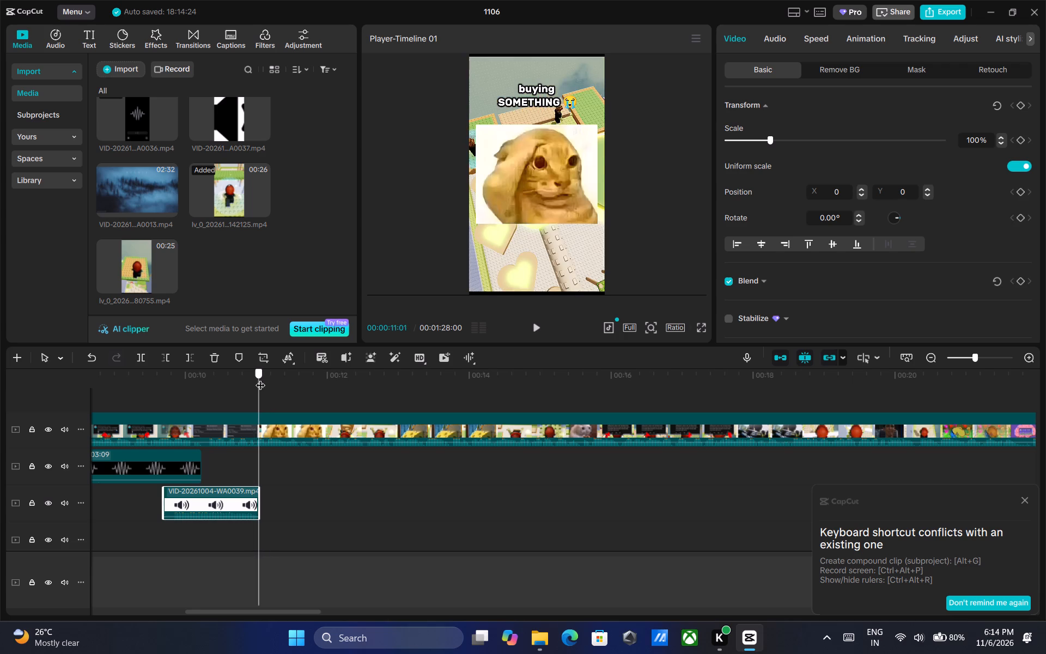
drag(260, 378, 258, 380)
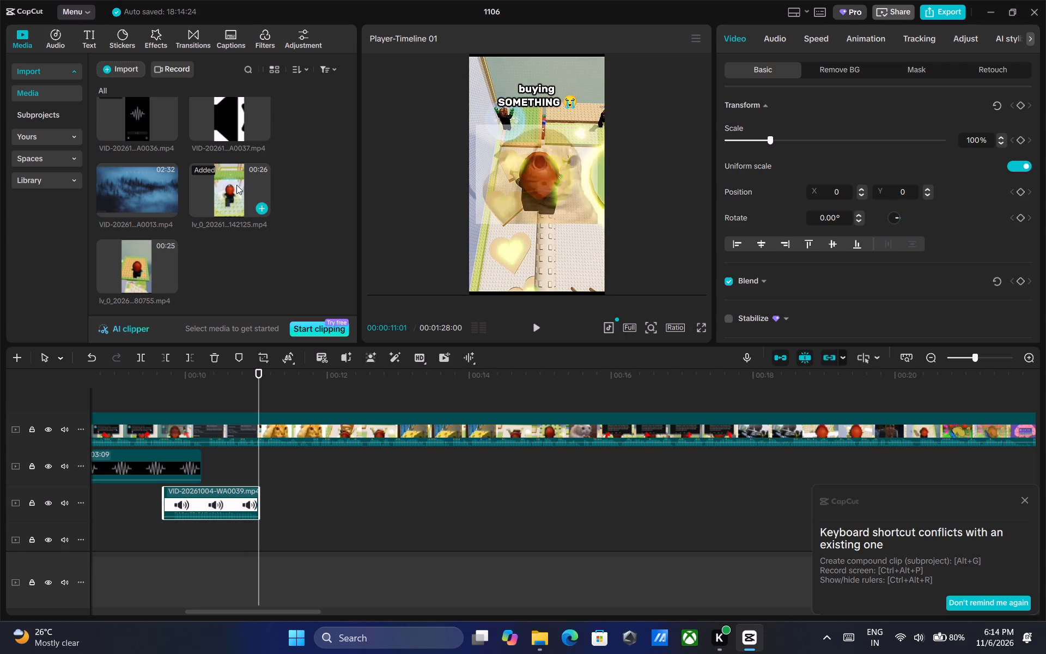
scroll(236, 185, up, 1)
drag(238, 175, 253, 470)
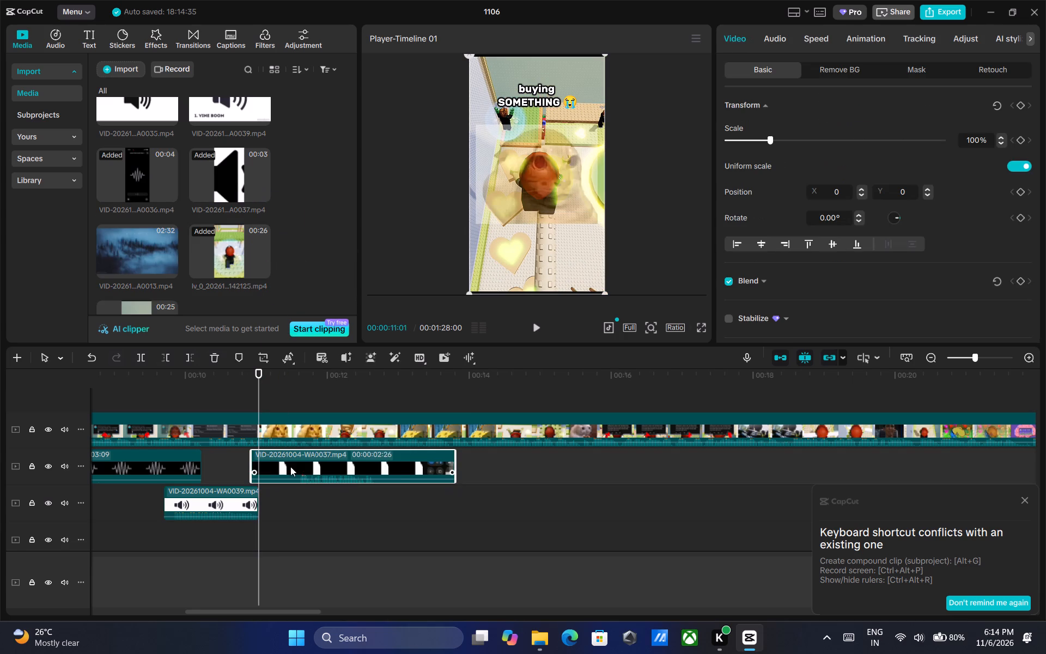
drag(307, 465, 263, 461)
Lower the volume of the WA0037 clip to -4.9 dB and play the video on with it.
click(783, 40)
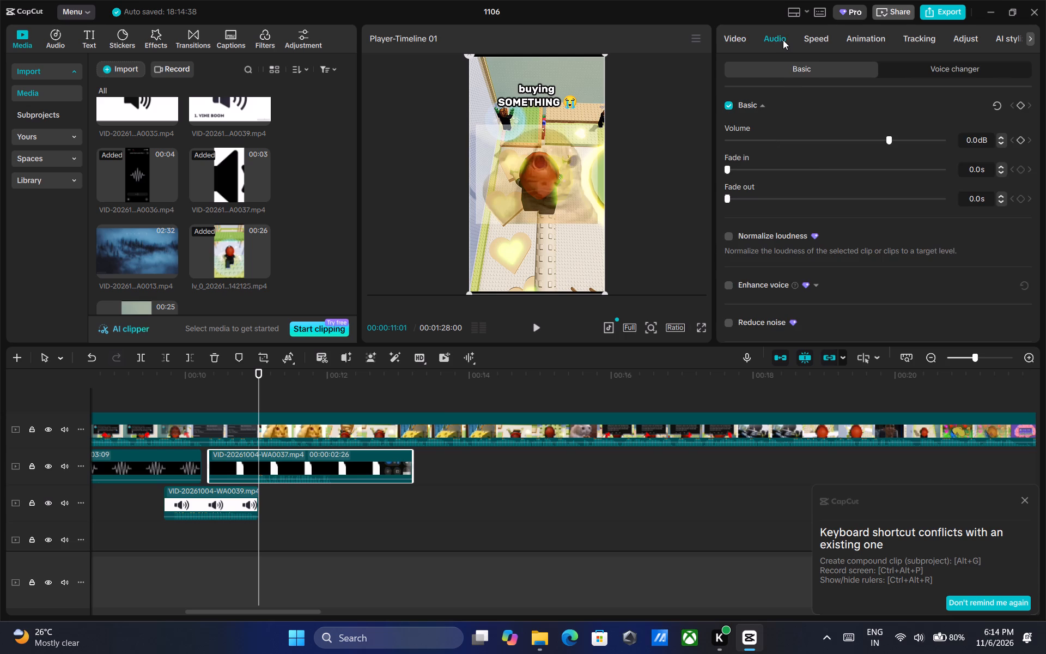
click(867, 138)
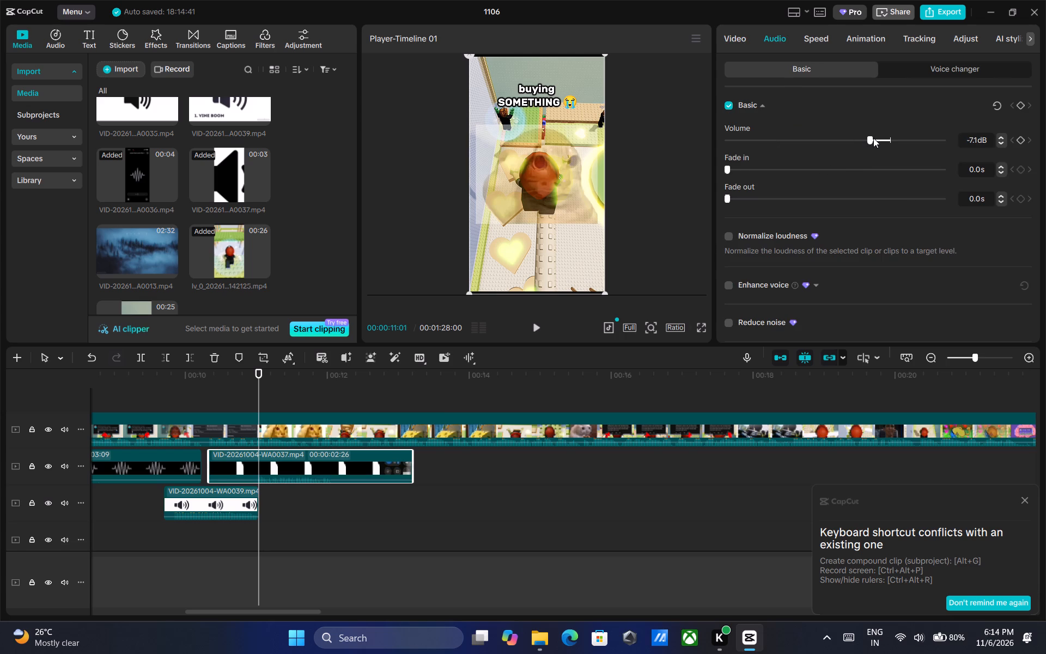
click(873, 138)
click(534, 322)
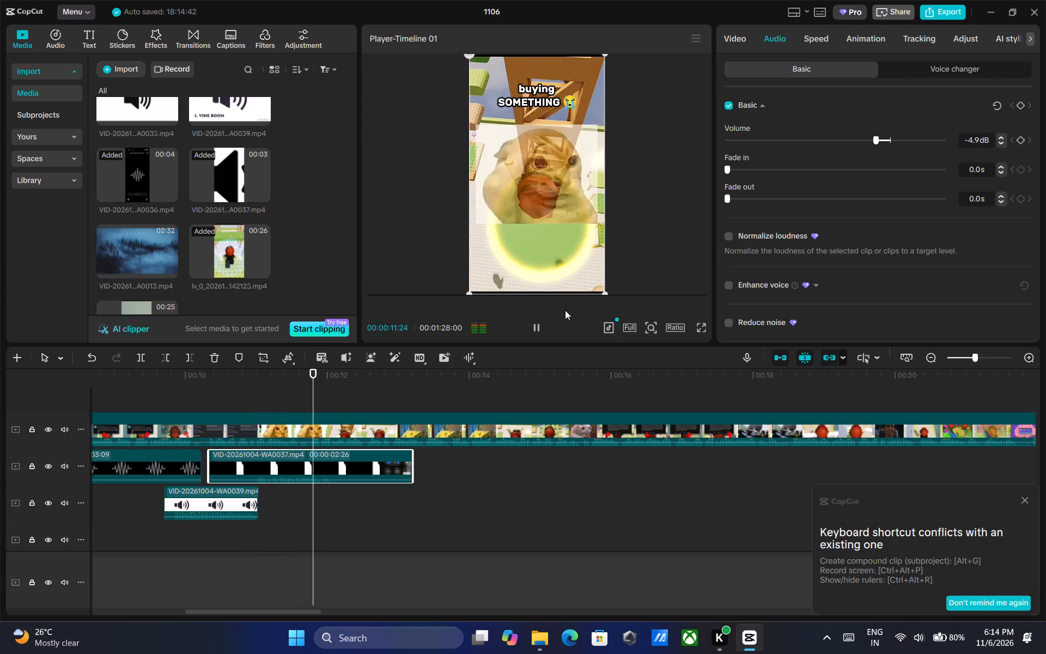
triple_click(532, 326)
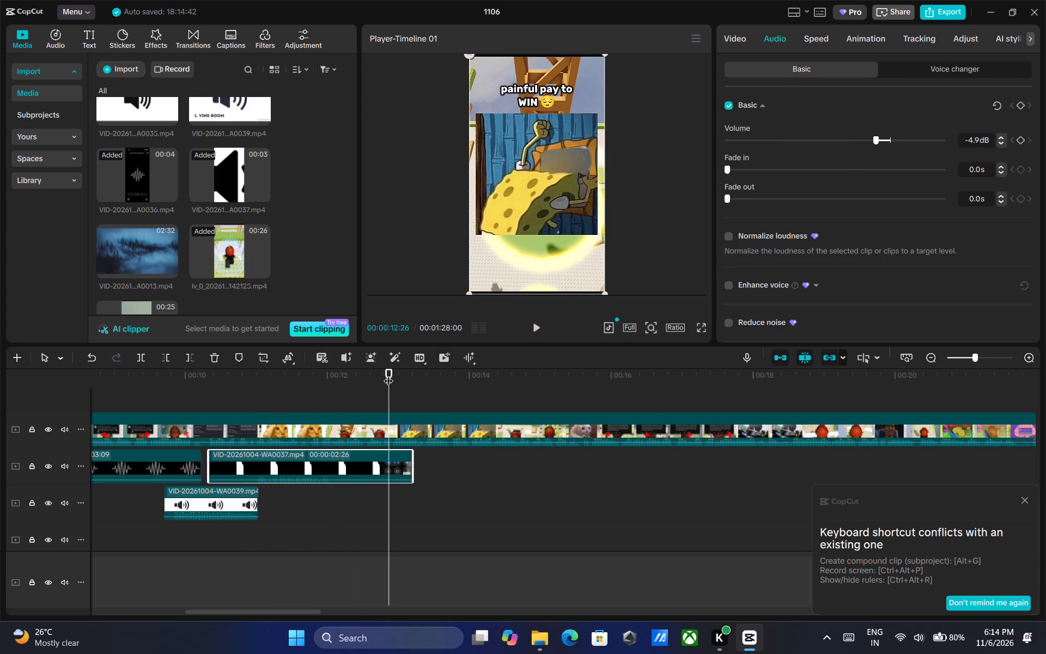
Copy the WA0039 piece at about 4.9 s, paste it at 00:00:12:22 on the same track, and play it back.
drag(387, 374, 378, 377)
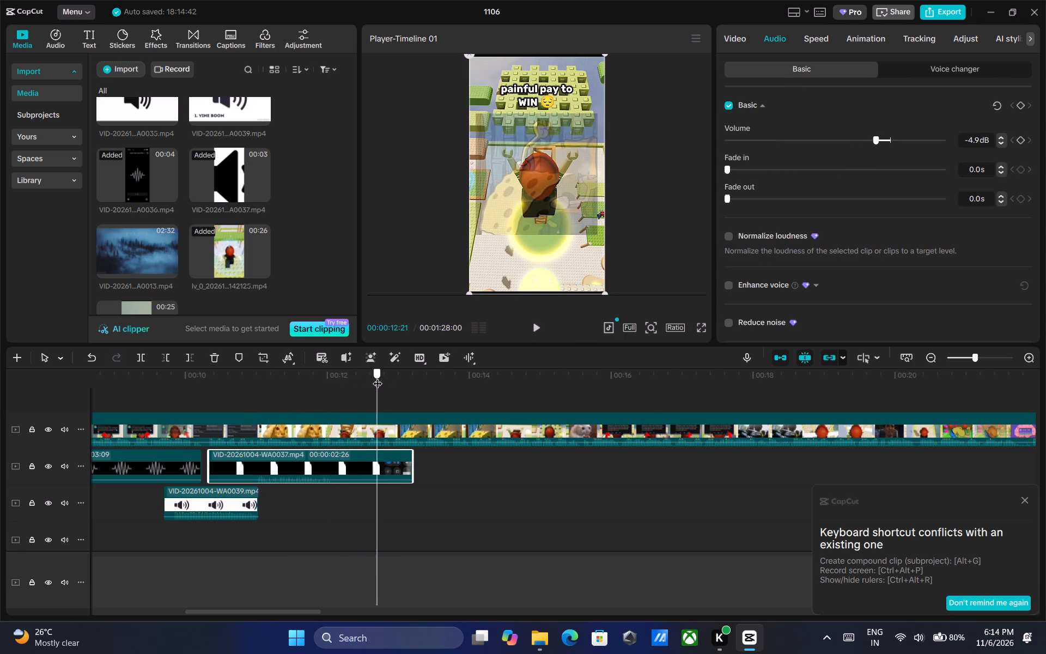
drag(378, 377, 379, 377)
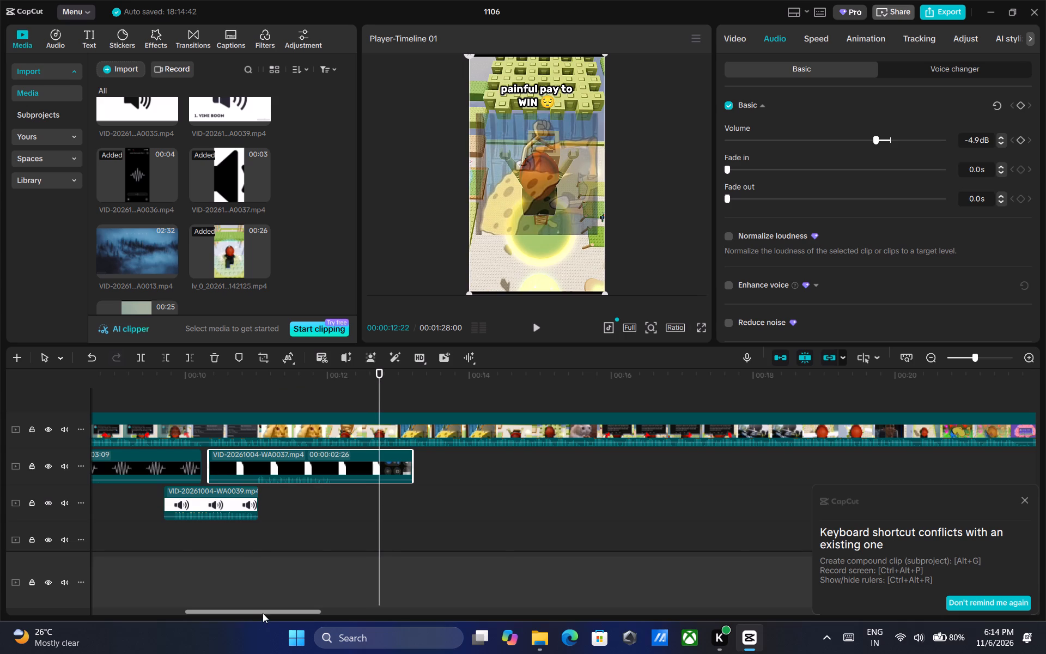
drag(263, 613, 177, 608)
click(455, 504)
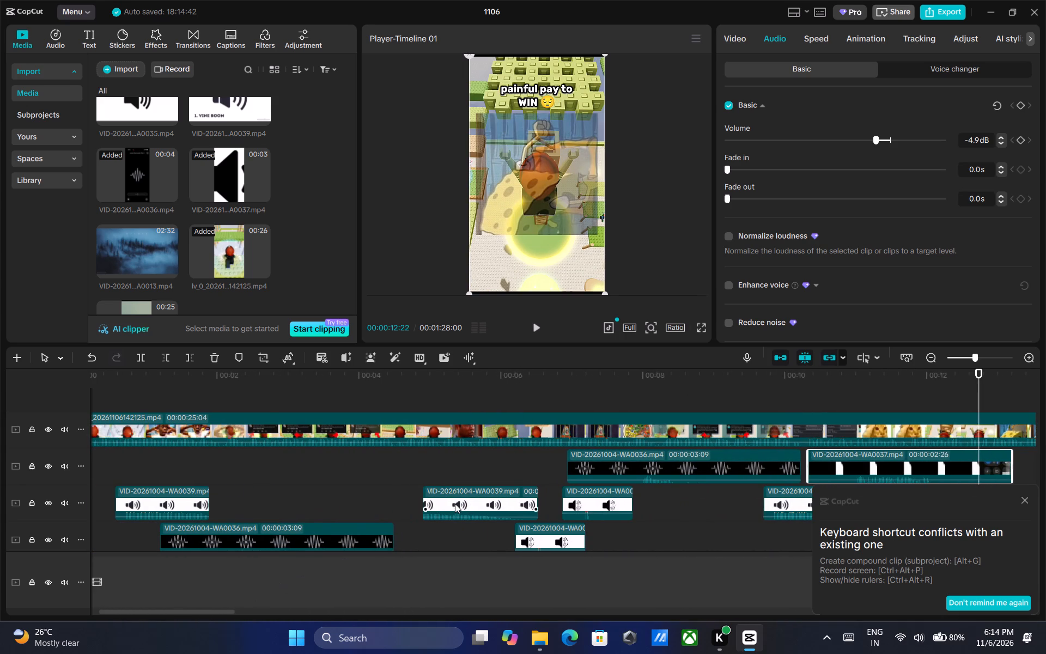
right_click(455, 504)
click(527, 124)
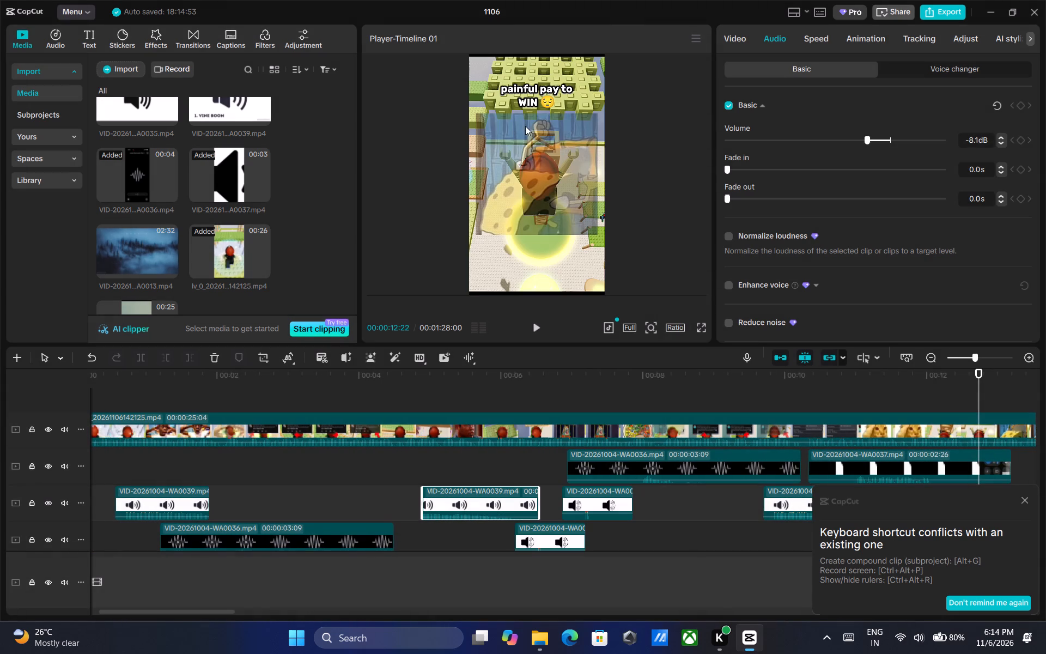
drag(181, 613, 263, 614)
right_click(409, 498)
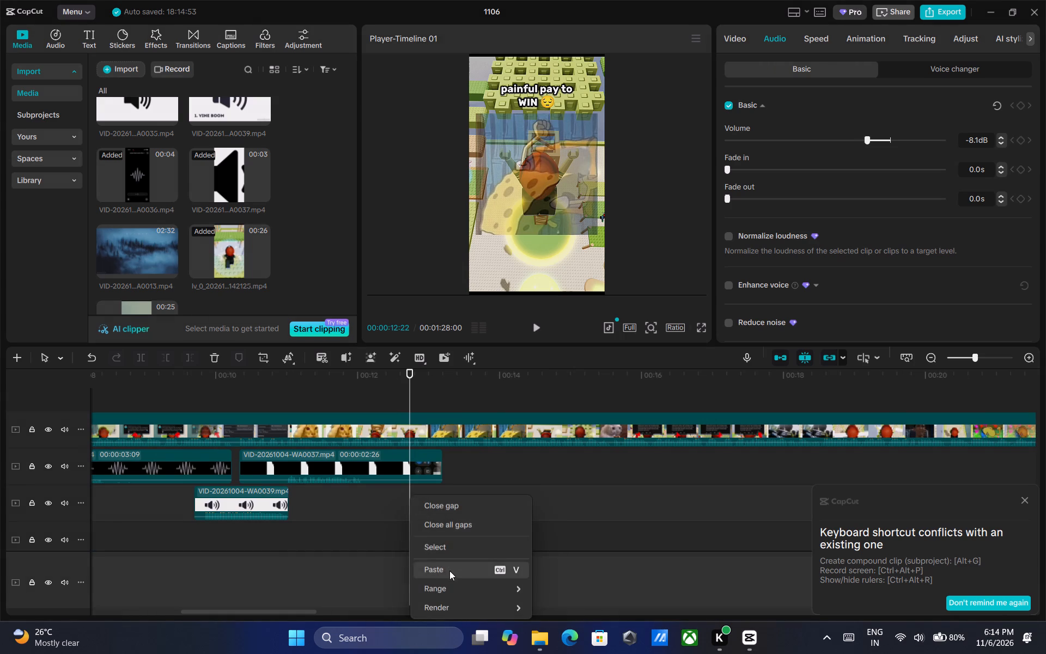
click(449, 571)
click(443, 495)
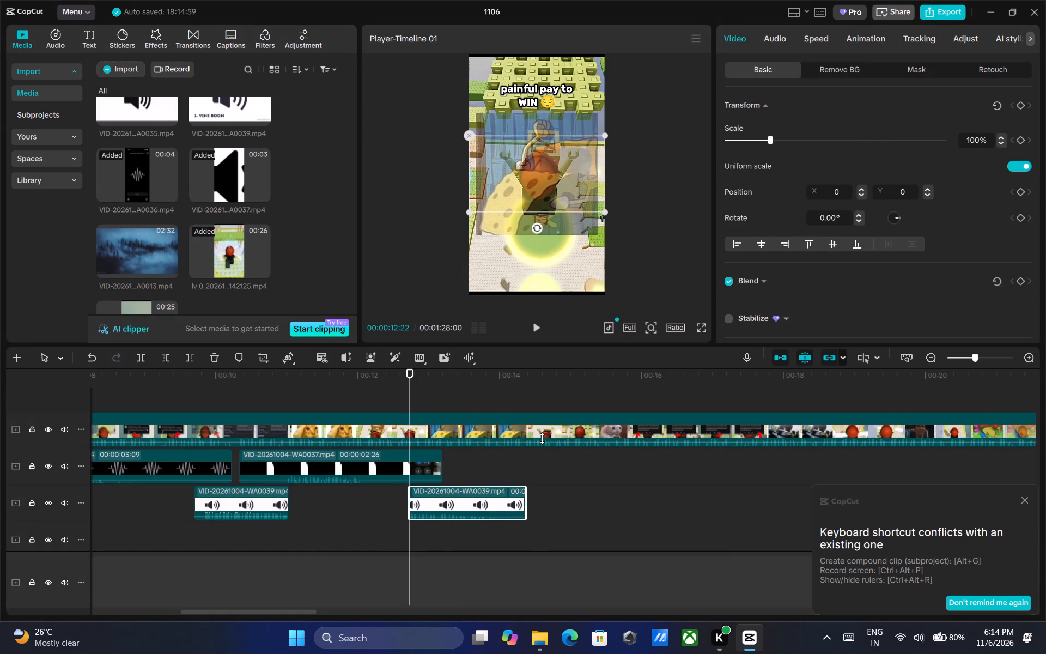
click(531, 324)
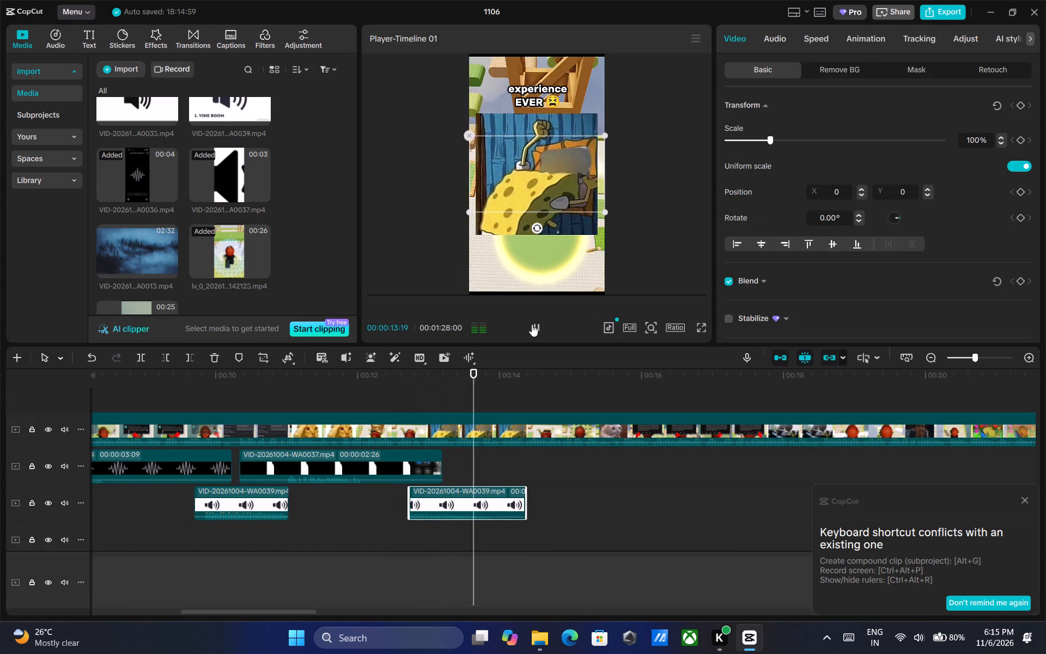
triple_click(532, 324)
triple_click(532, 324)
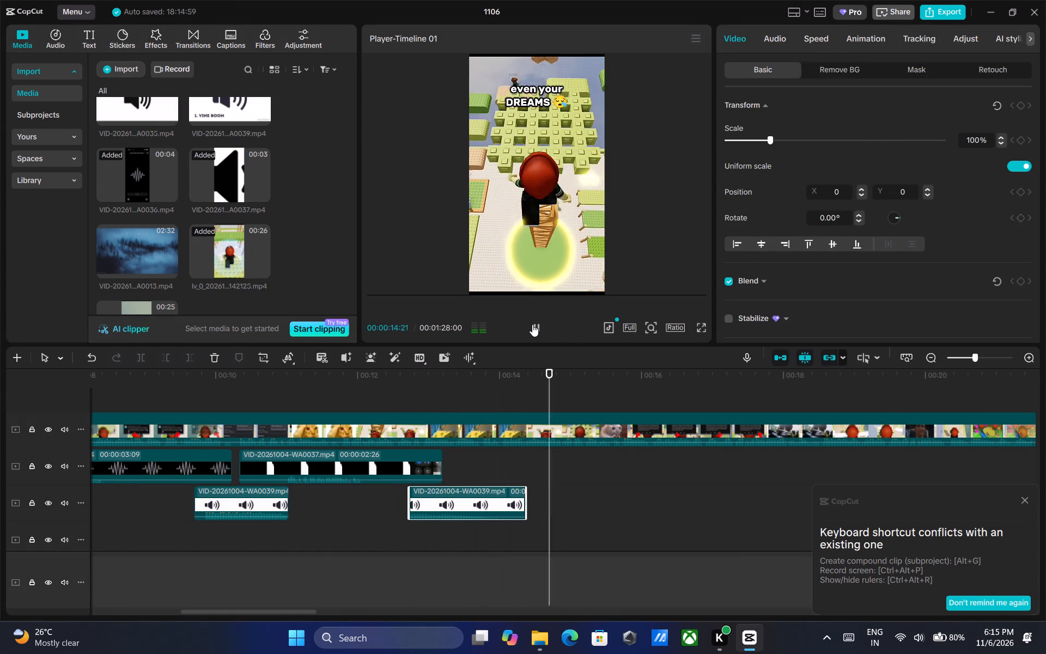
click(532, 324)
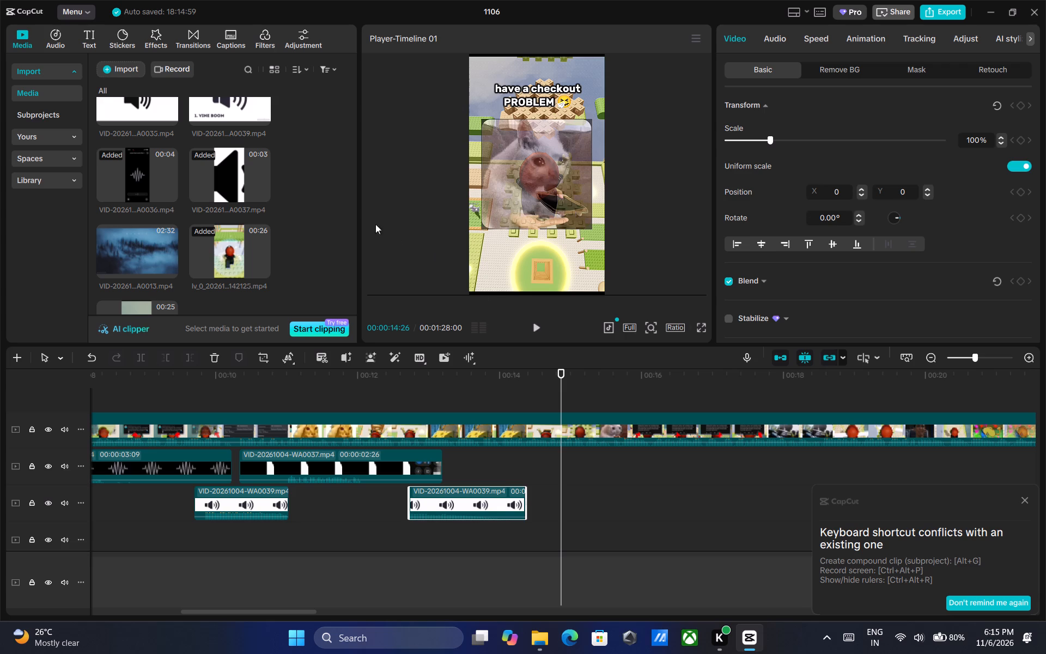
Add the WA0035 sound clip on the track directly beneath the gameplay clip, starting at about 14.8 s.
scroll(236, 192, up, 1)
click(144, 168)
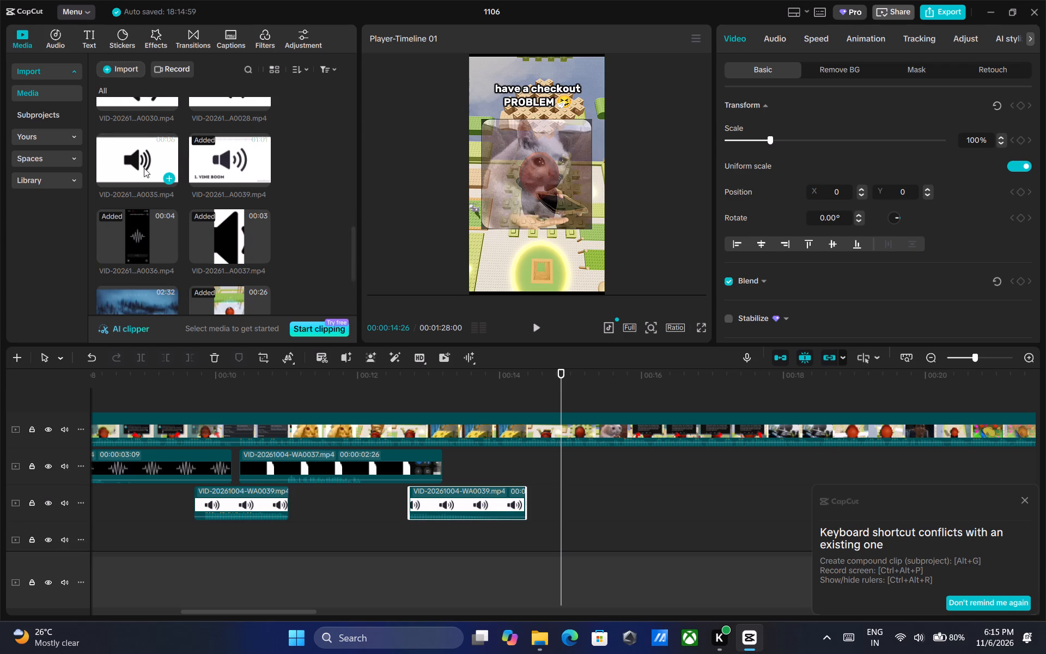
scroll(144, 168, up, 1)
drag(119, 226, 515, 476)
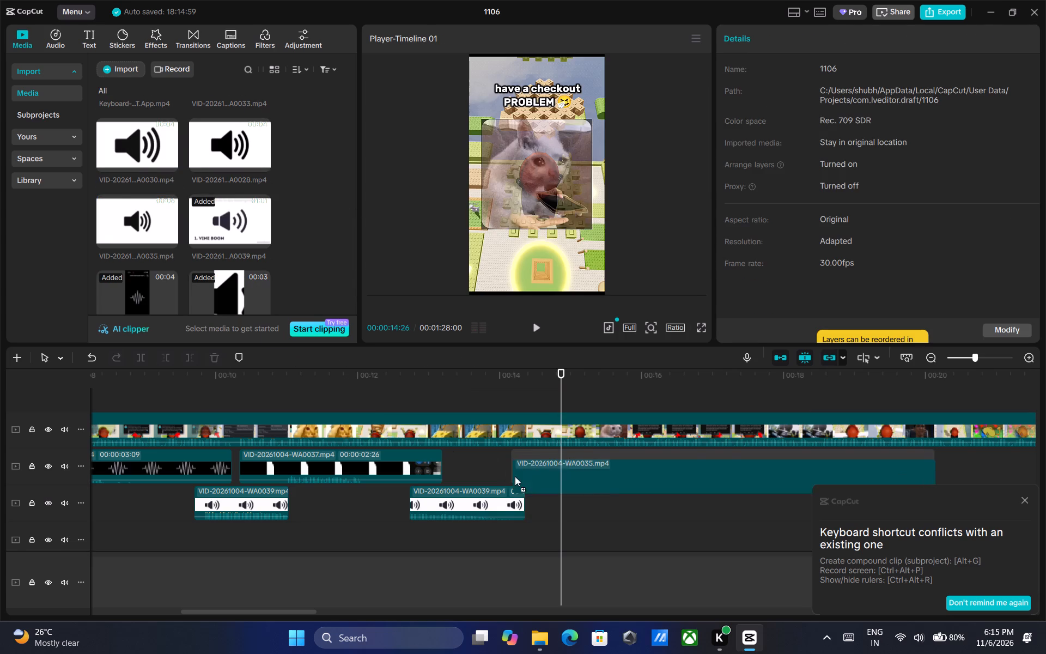
drag(515, 476, 516, 476)
drag(586, 470, 625, 469)
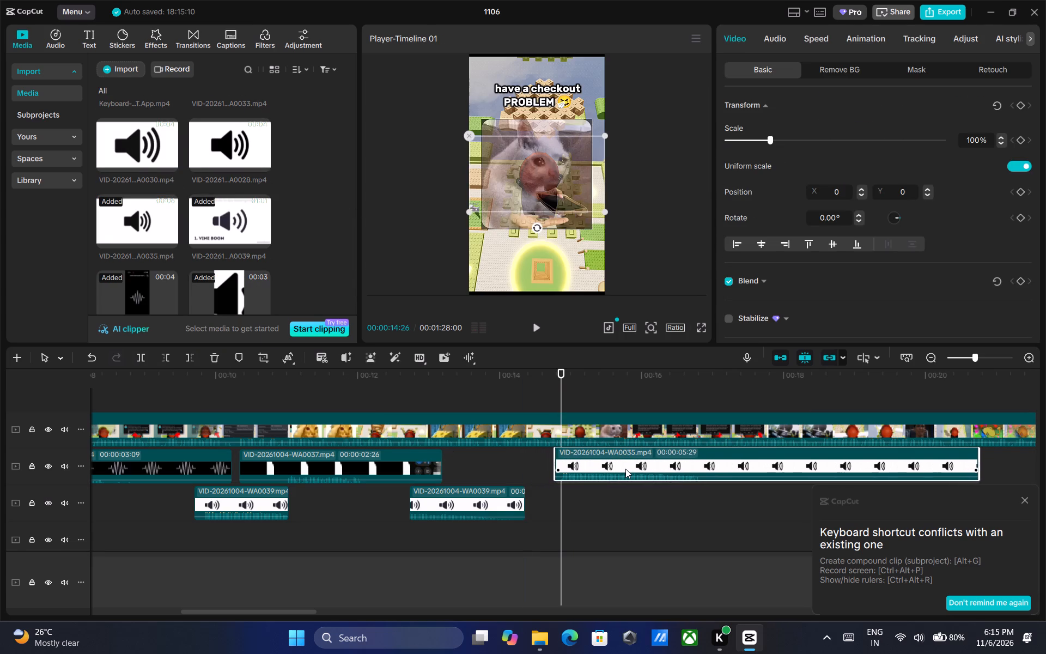
drag(625, 469, 624, 469)
Lower the volume of the WA0035 clip to -7.3 dB and play the video on with it.
click(768, 42)
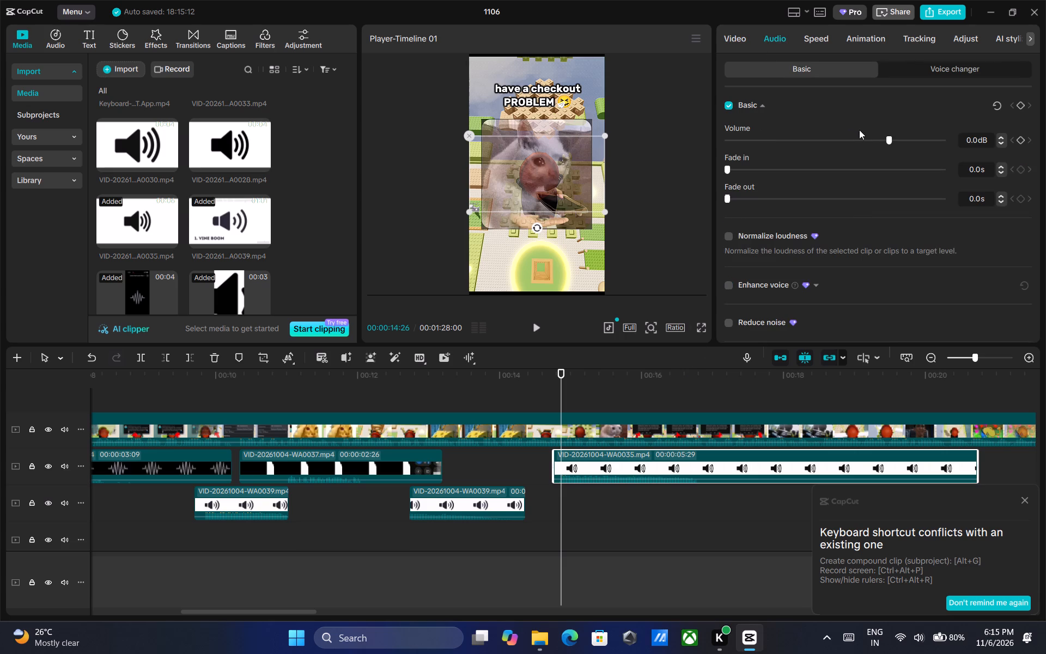
click(868, 142)
click(871, 140)
click(867, 138)
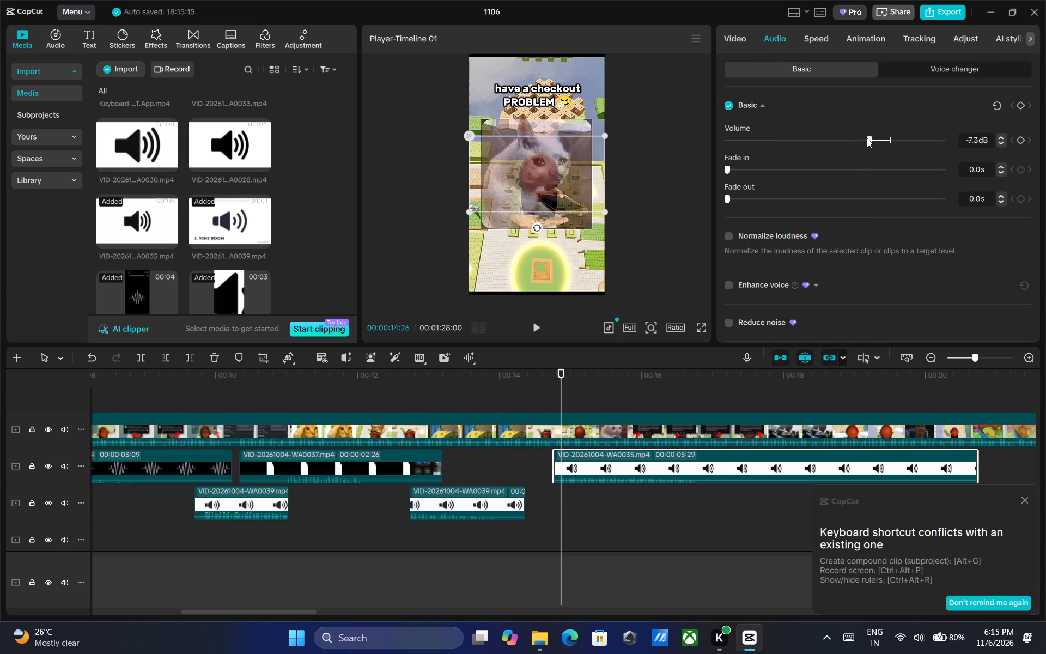
click(537, 323)
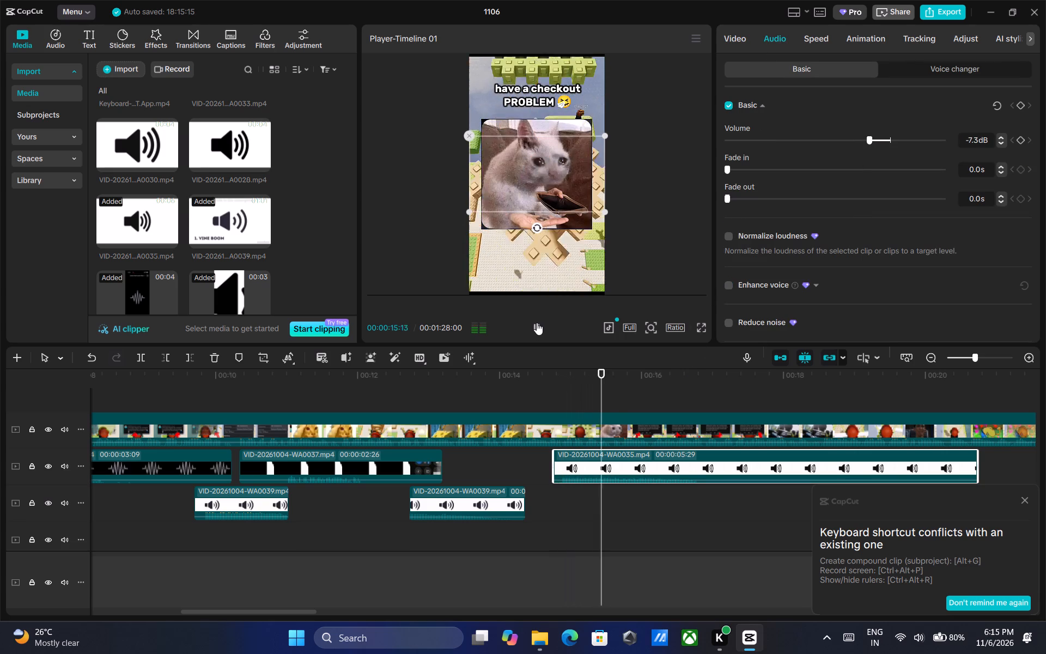
click(537, 323)
Split the WA0035 clip at 00:00:15:19 and delete the part after the cut.
drag(638, 377, 625, 377)
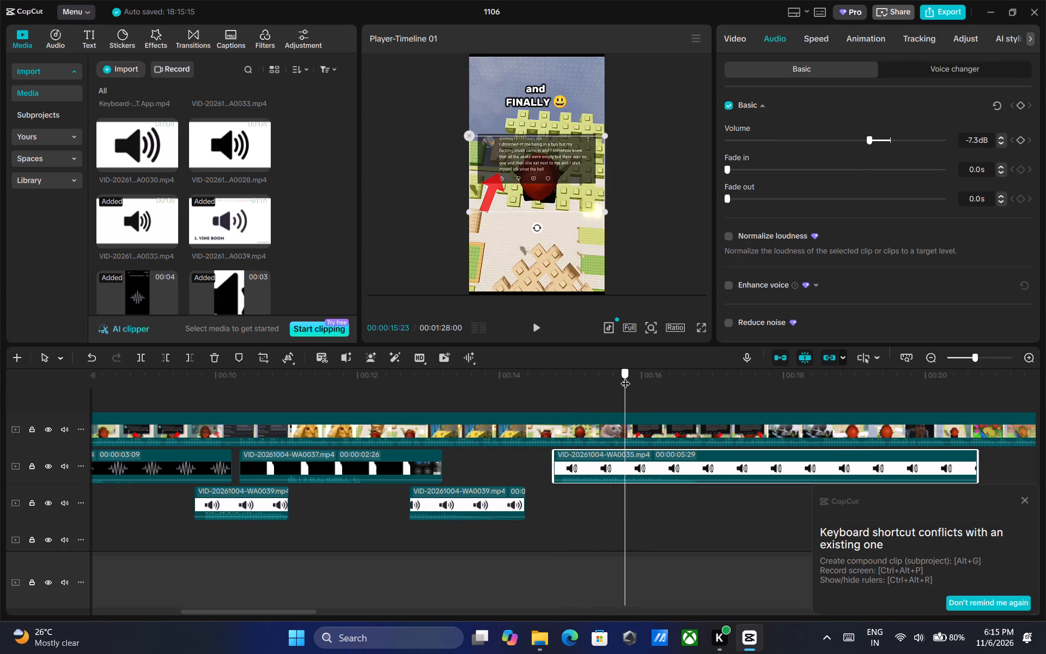
drag(625, 377, 615, 377)
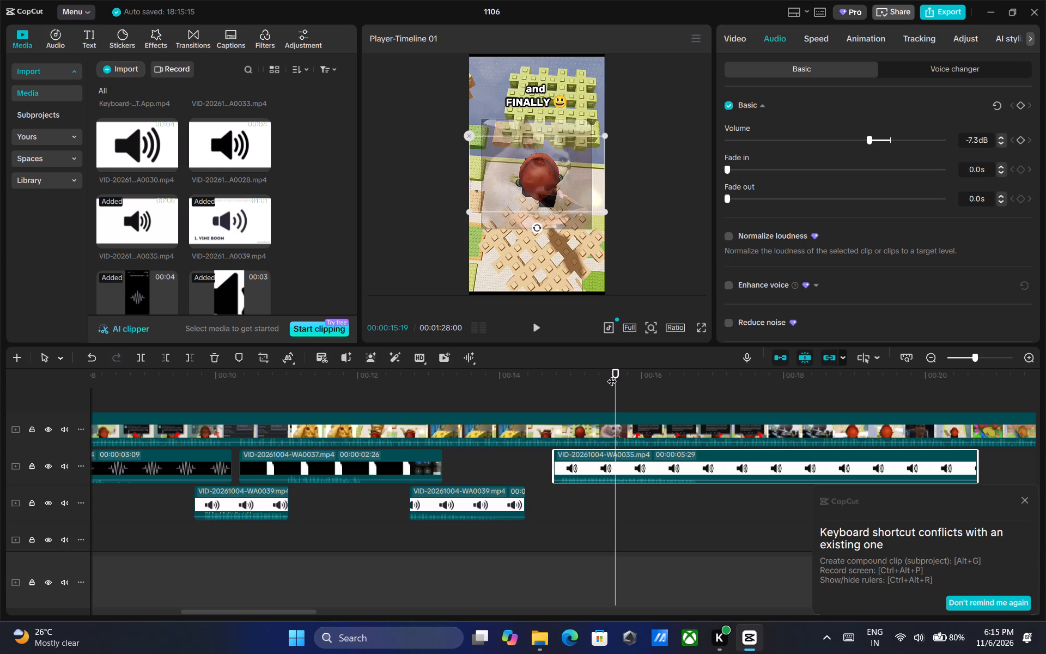
key(ctrl+b)
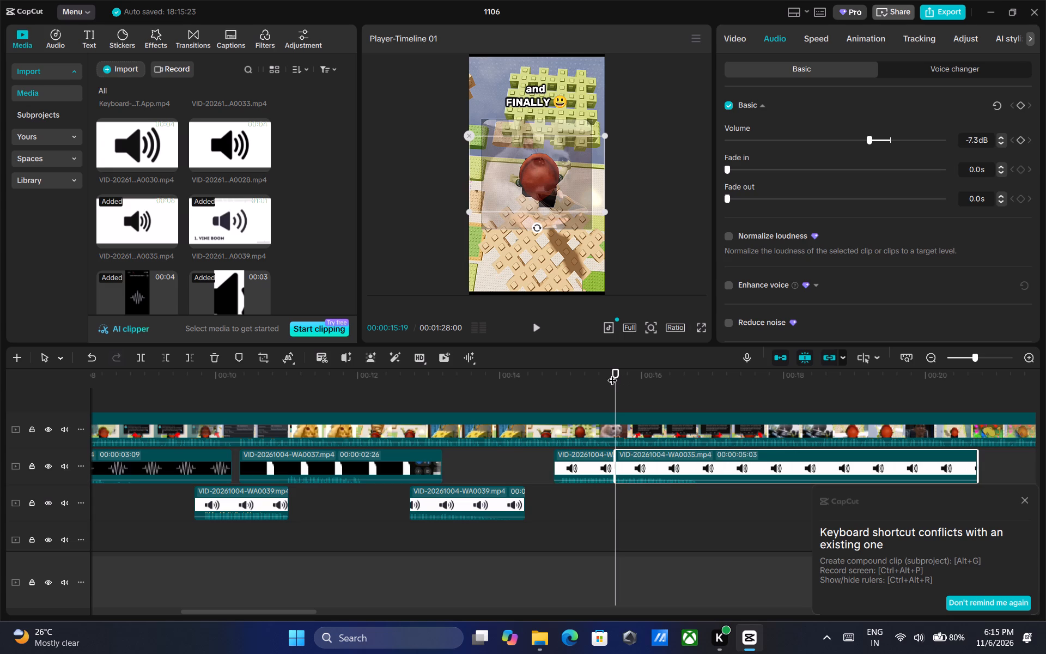
key(Delete)
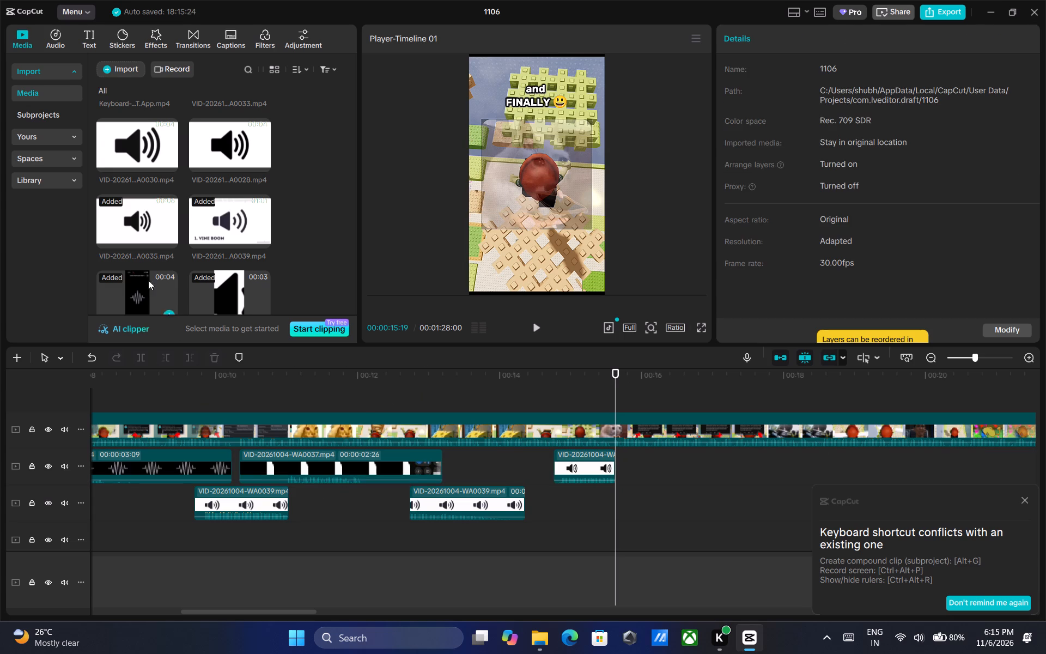
Add another WA0036 sound clip on the track below the WA0039 pieces, starting at about 14.6 s.
drag(135, 290, 581, 500)
drag(679, 502, 666, 502)
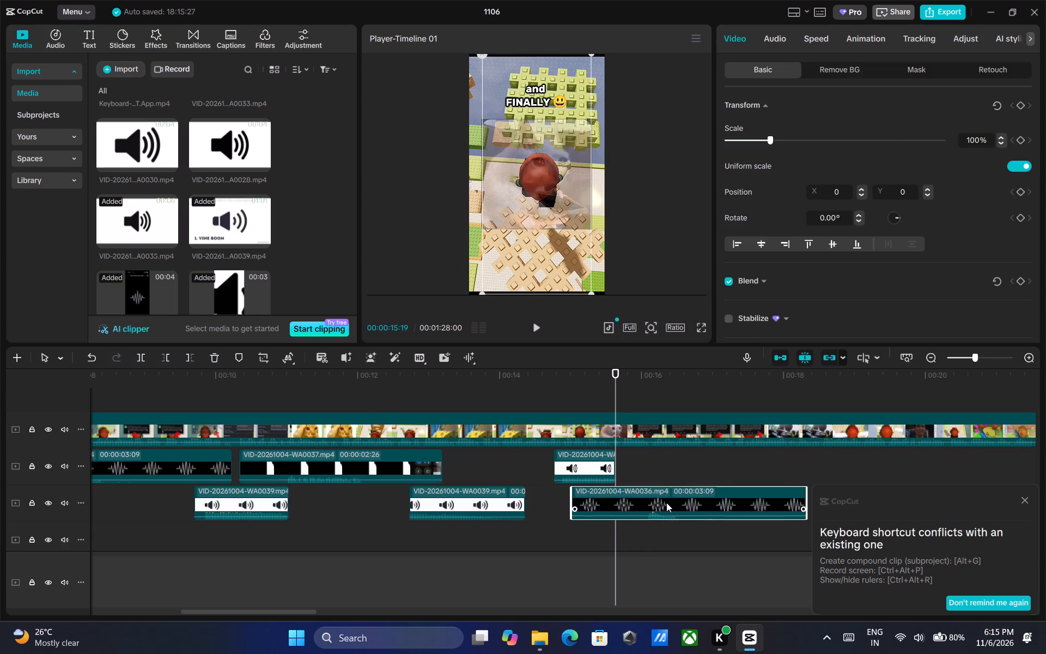
drag(666, 502, 636, 525)
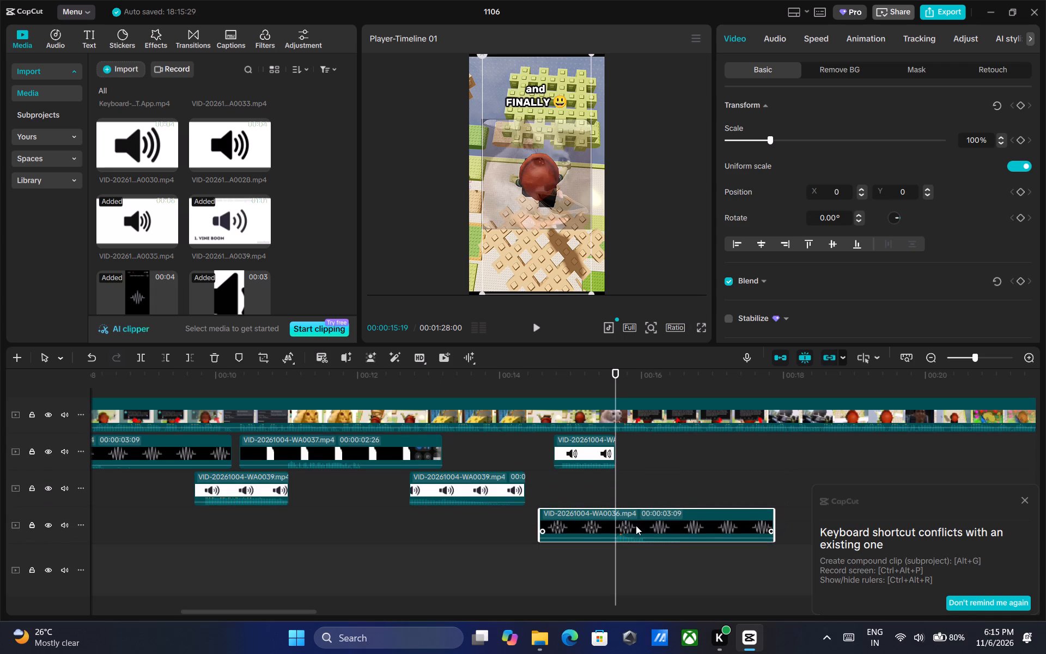
Lower the volume of the newly added WA0036 clip to -4.9 dB and play the video on with it.
click(768, 37)
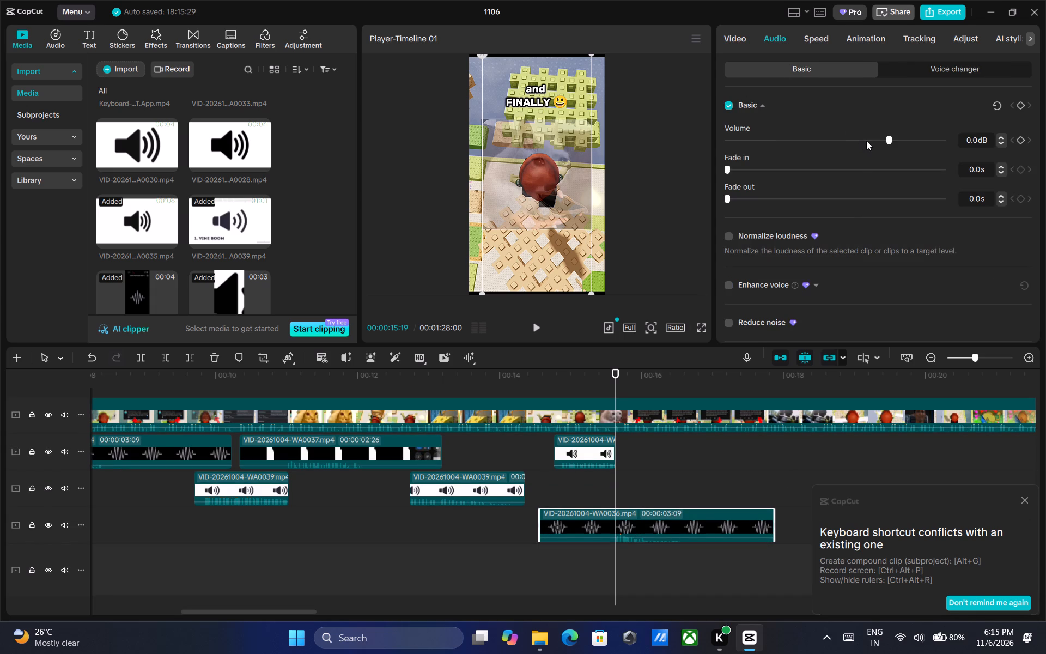
click(869, 140)
click(873, 137)
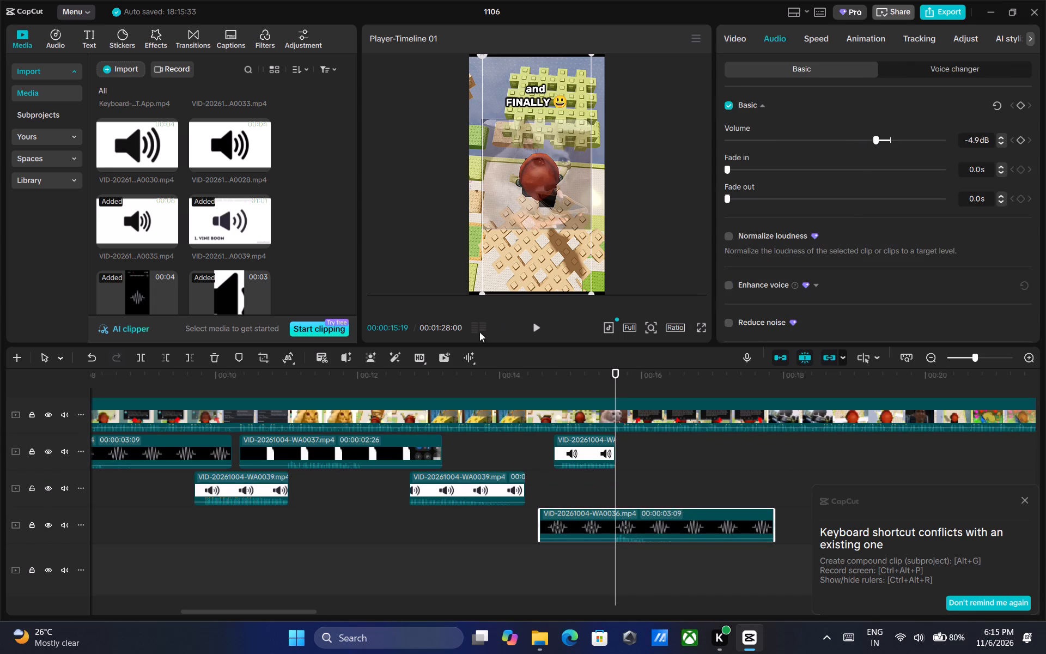
click(533, 321)
triple_click(534, 321)
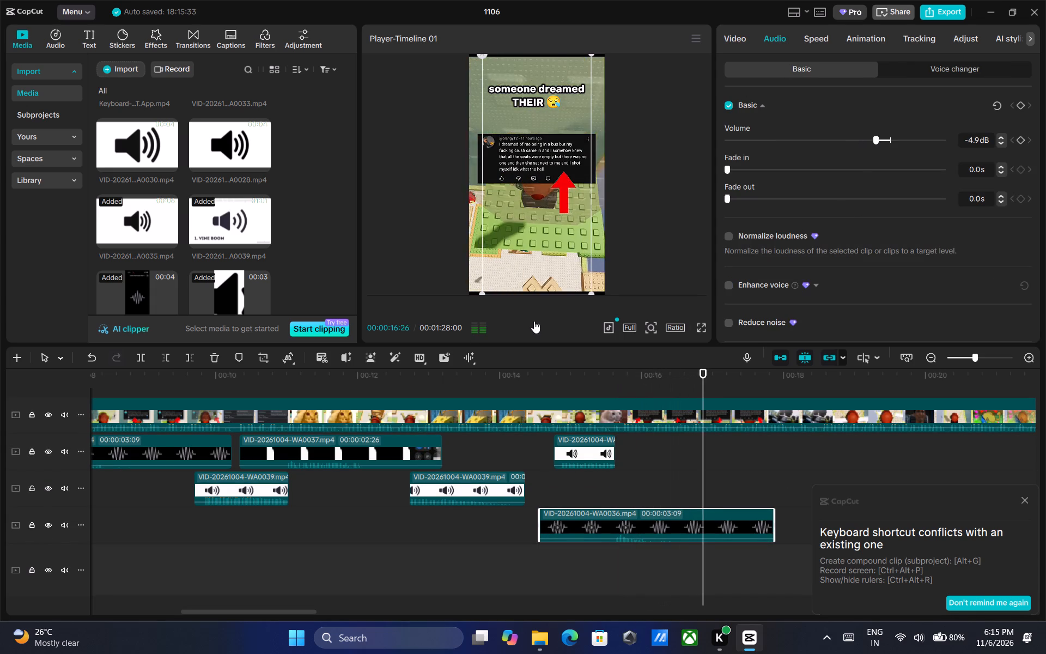
triple_click(534, 321)
click(534, 321)
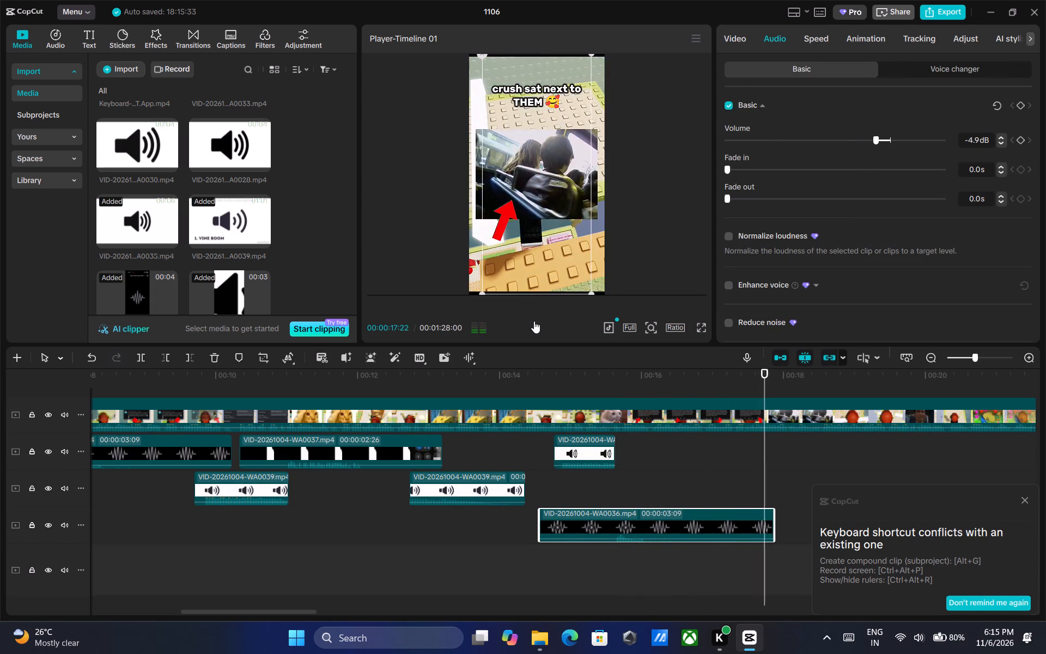
Duplicate the short sound clip from about 6.2 s to about 17.3 s on the WA0039 track and play the video on.
drag(765, 377, 759, 377)
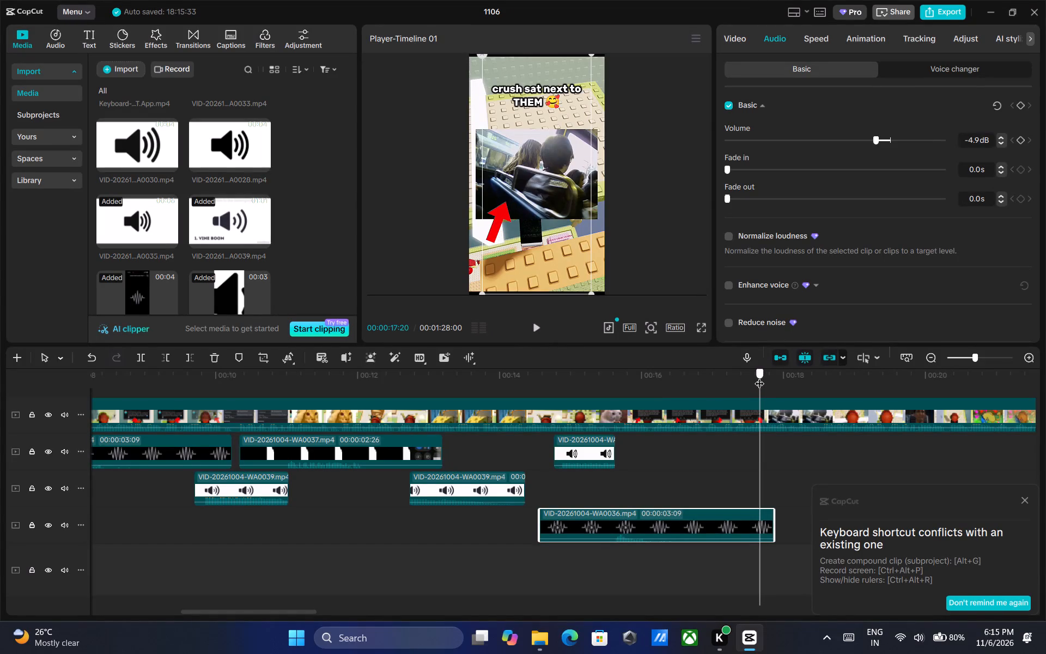
drag(759, 377, 752, 377)
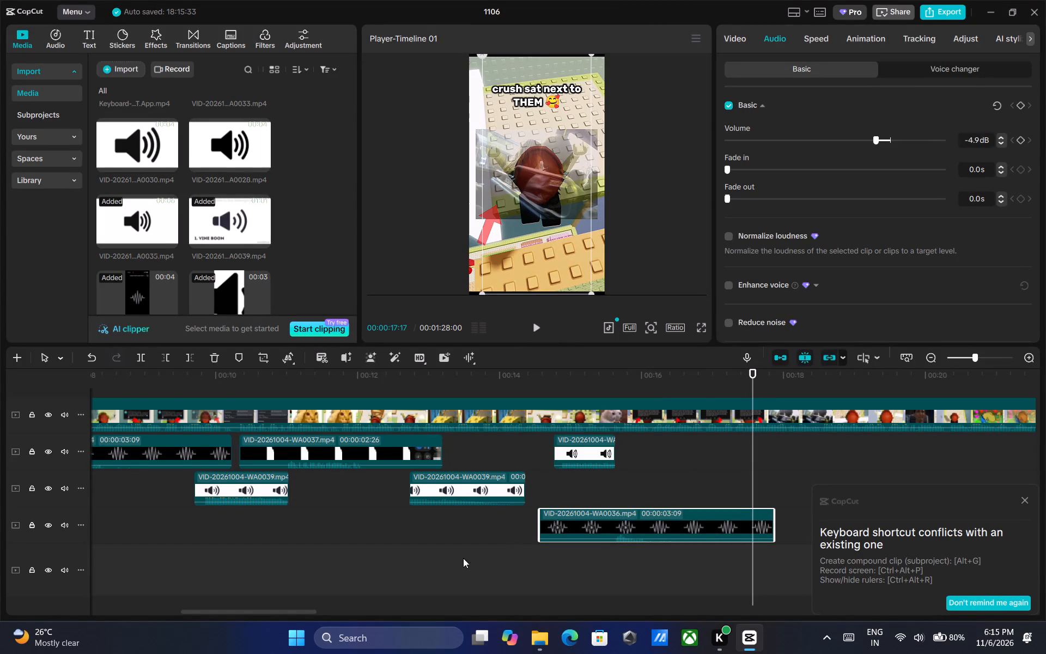
drag(257, 610, 189, 608)
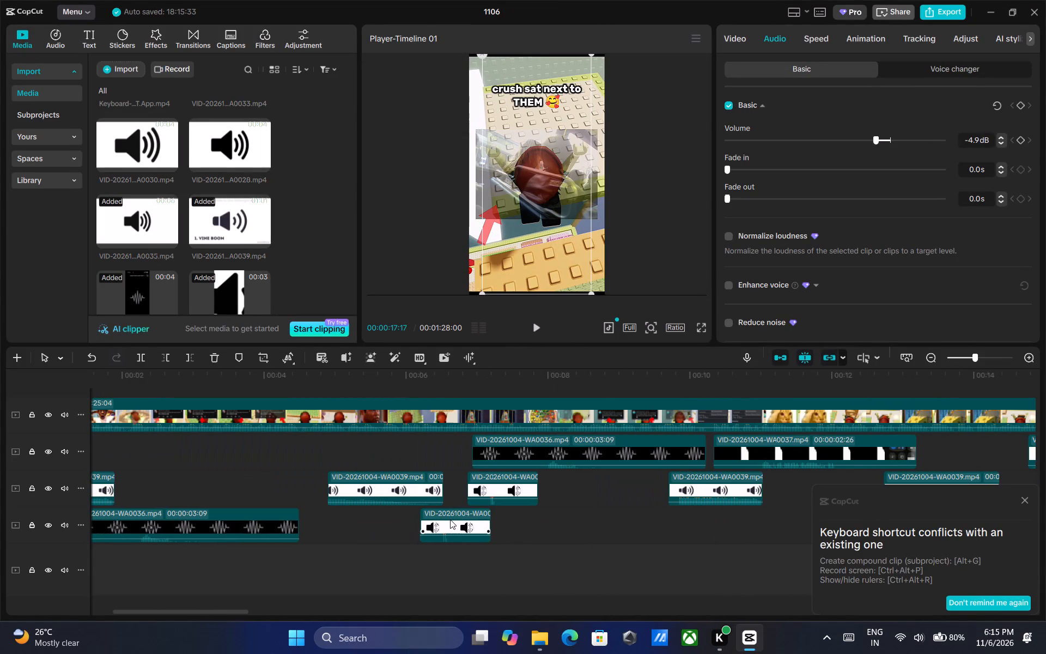
click(450, 519)
right_click(450, 519)
click(494, 126)
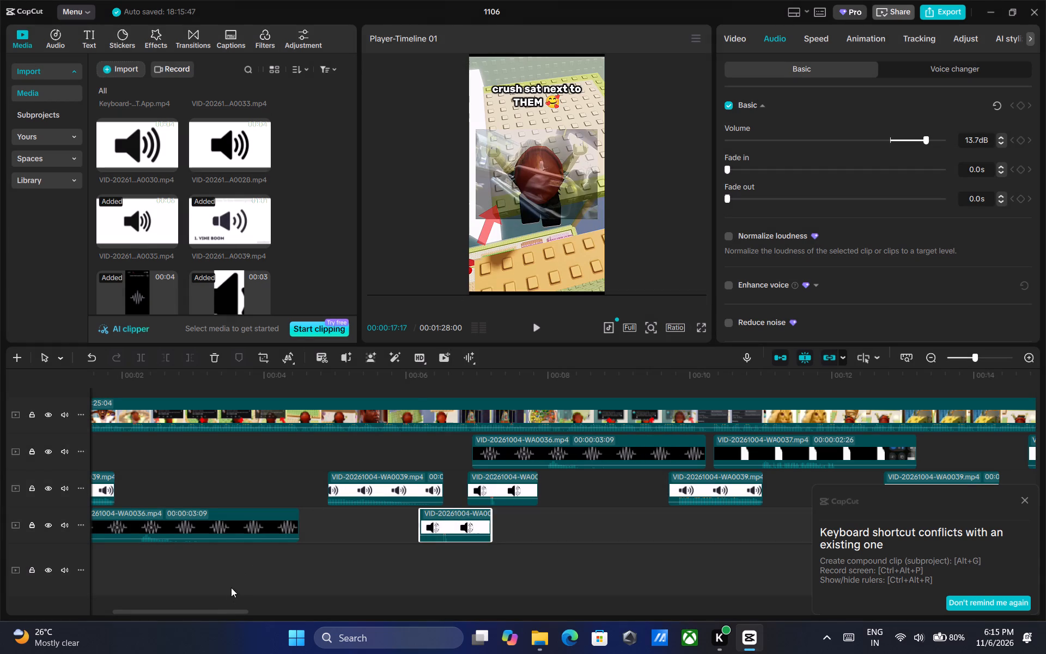
drag(222, 609, 337, 621)
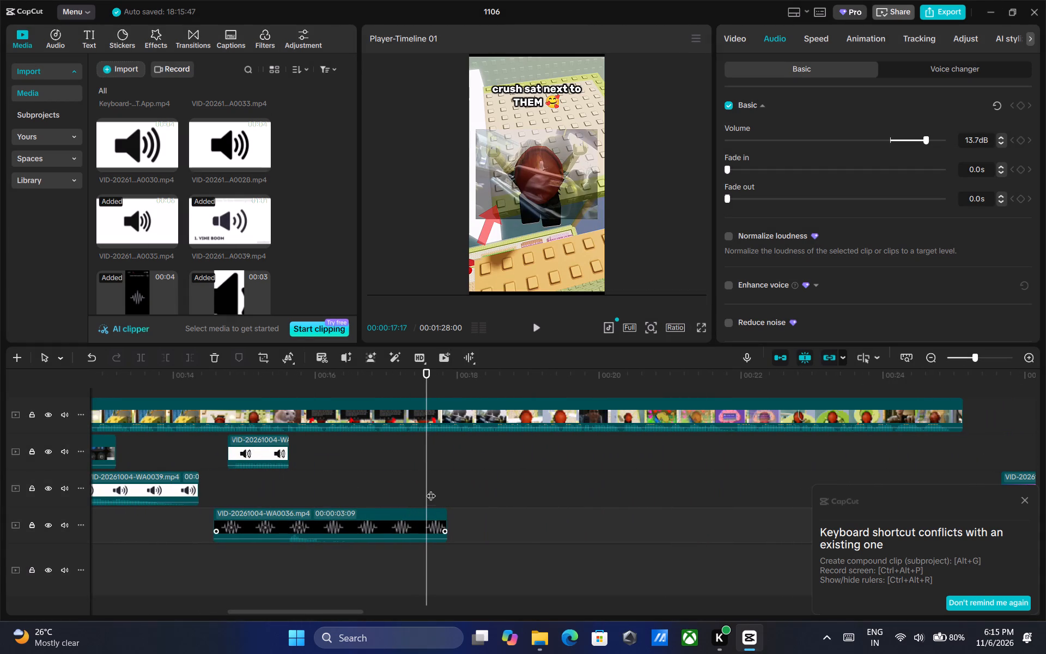
right_click(427, 480)
click(460, 552)
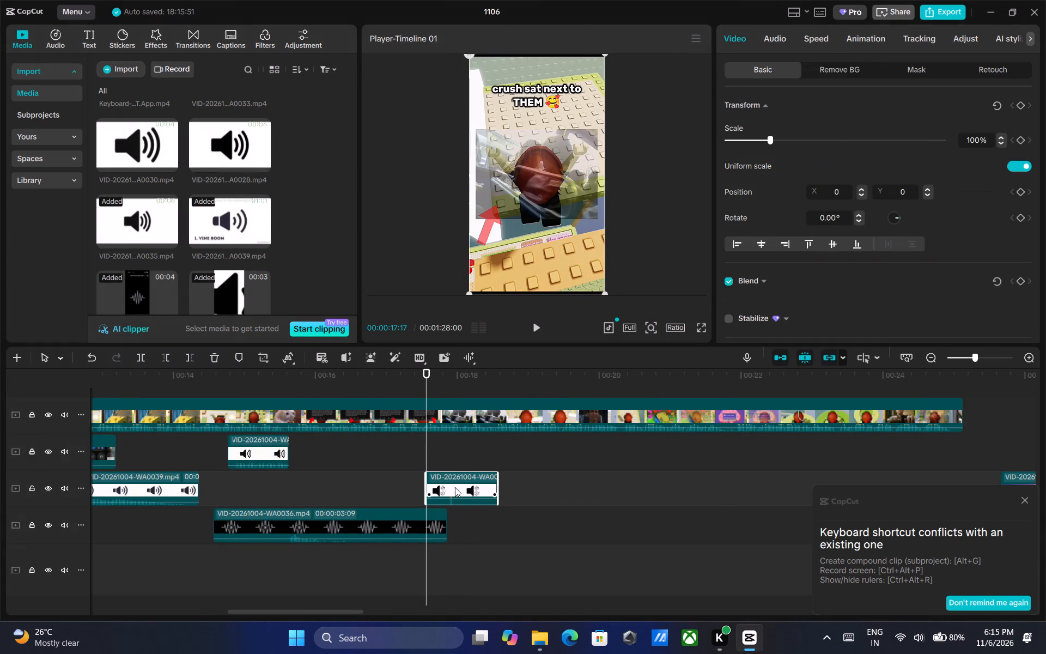
drag(457, 483, 434, 482)
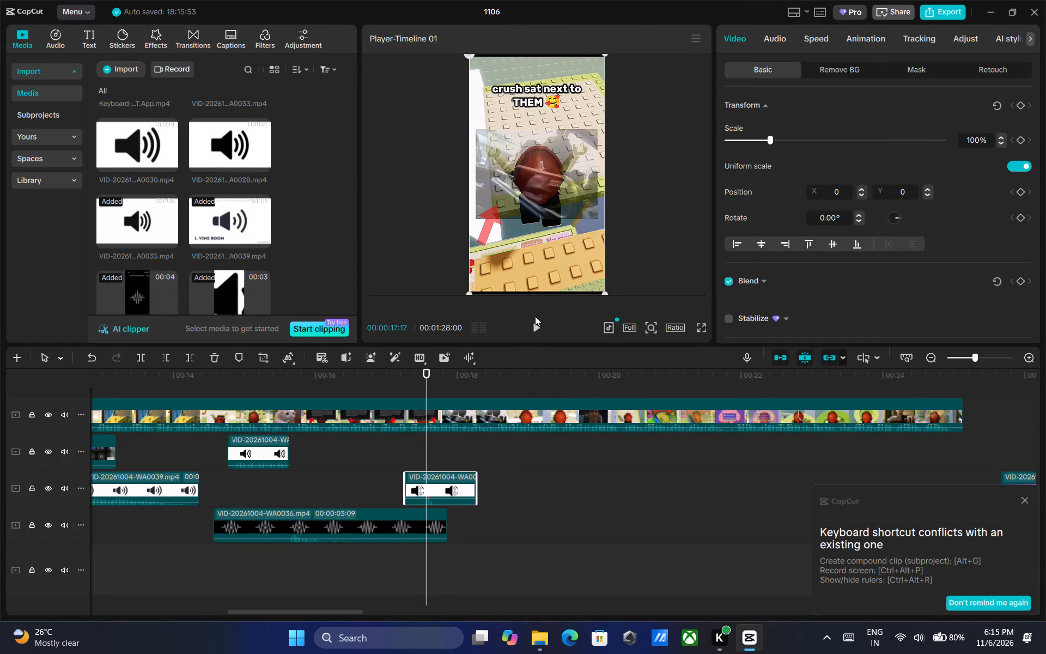
click(534, 330)
triple_click(534, 328)
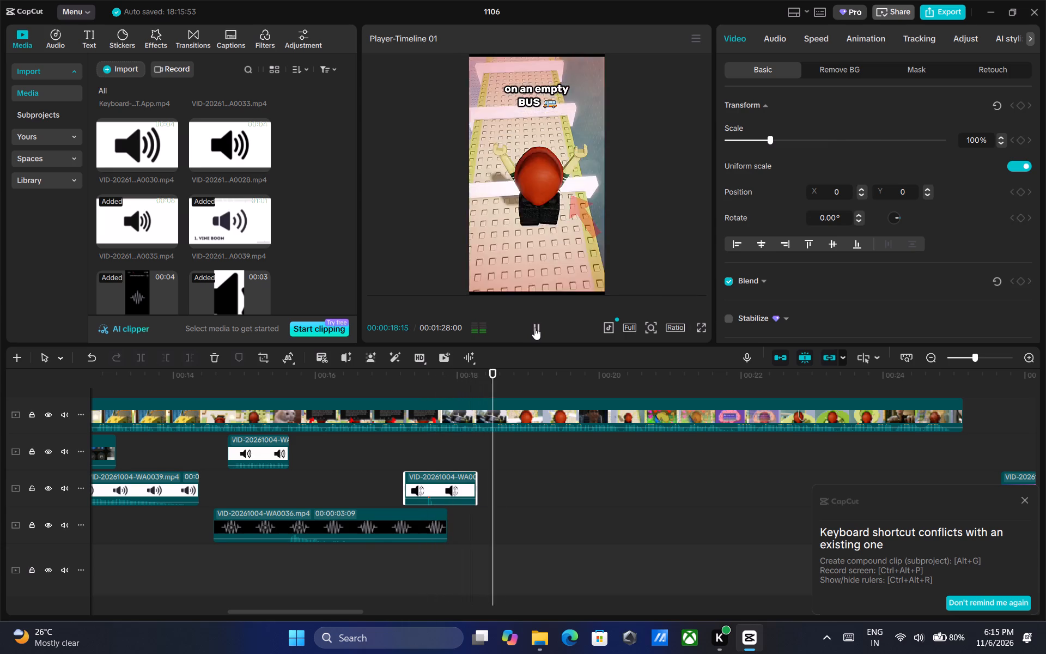
triple_click(534, 328)
triple_click(534, 328)
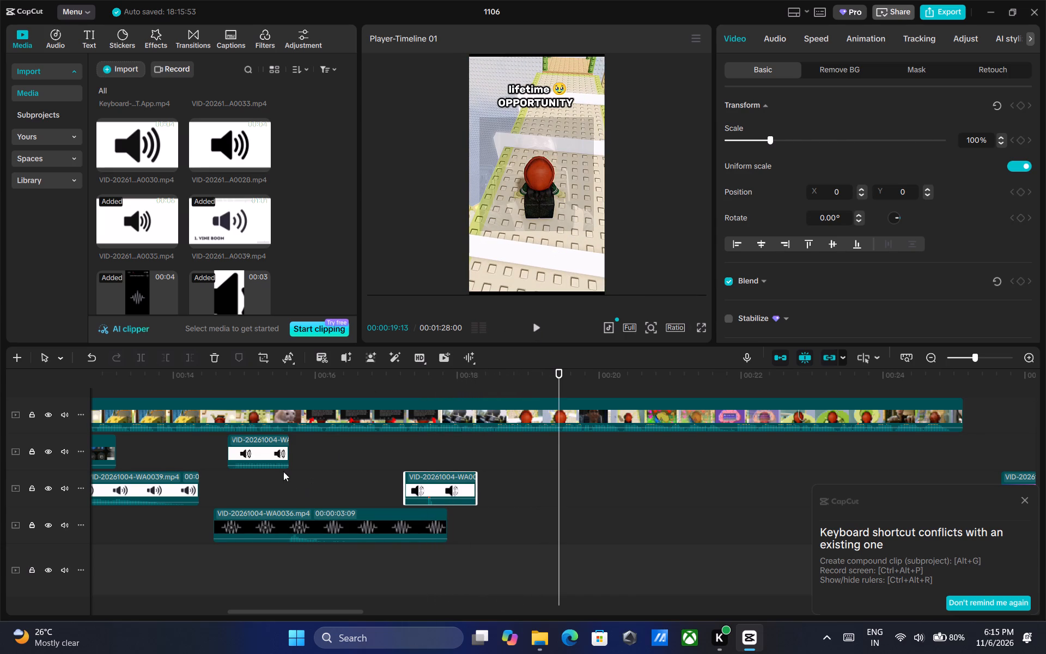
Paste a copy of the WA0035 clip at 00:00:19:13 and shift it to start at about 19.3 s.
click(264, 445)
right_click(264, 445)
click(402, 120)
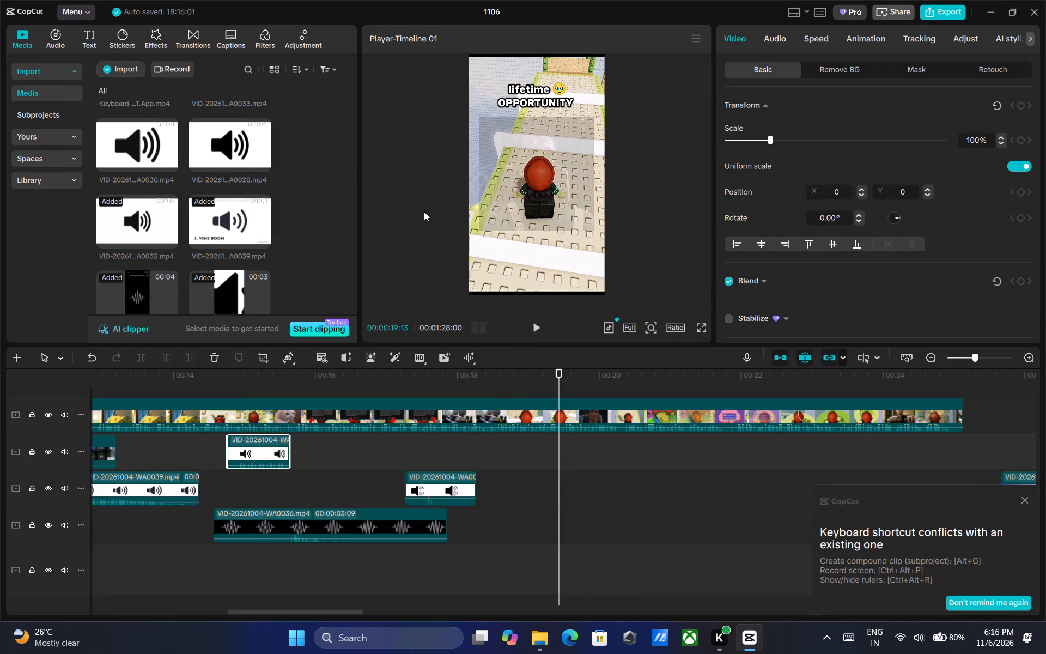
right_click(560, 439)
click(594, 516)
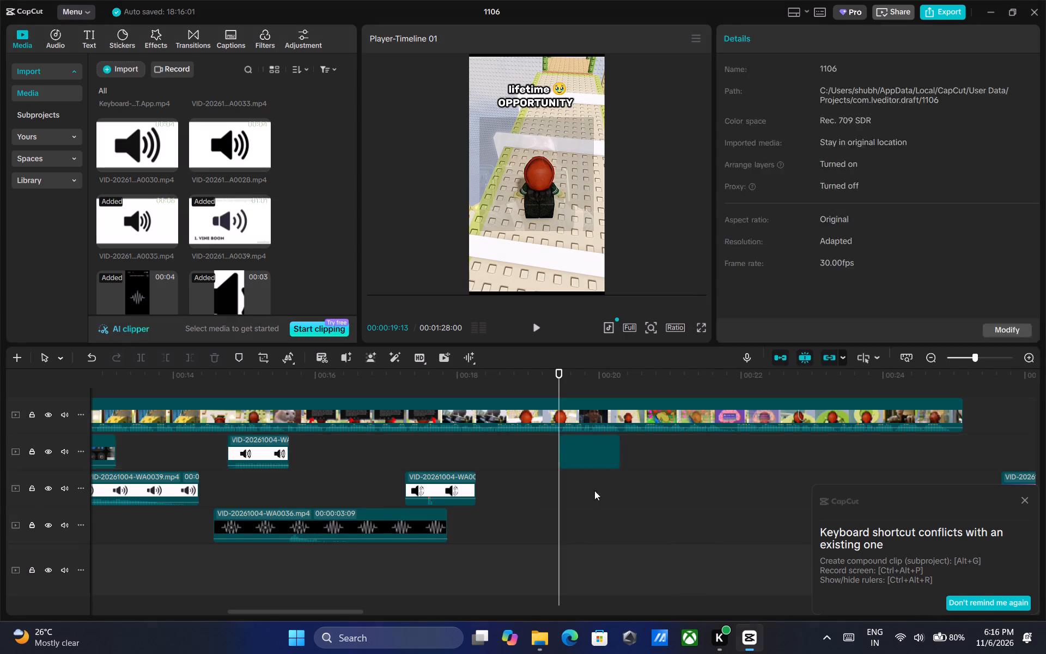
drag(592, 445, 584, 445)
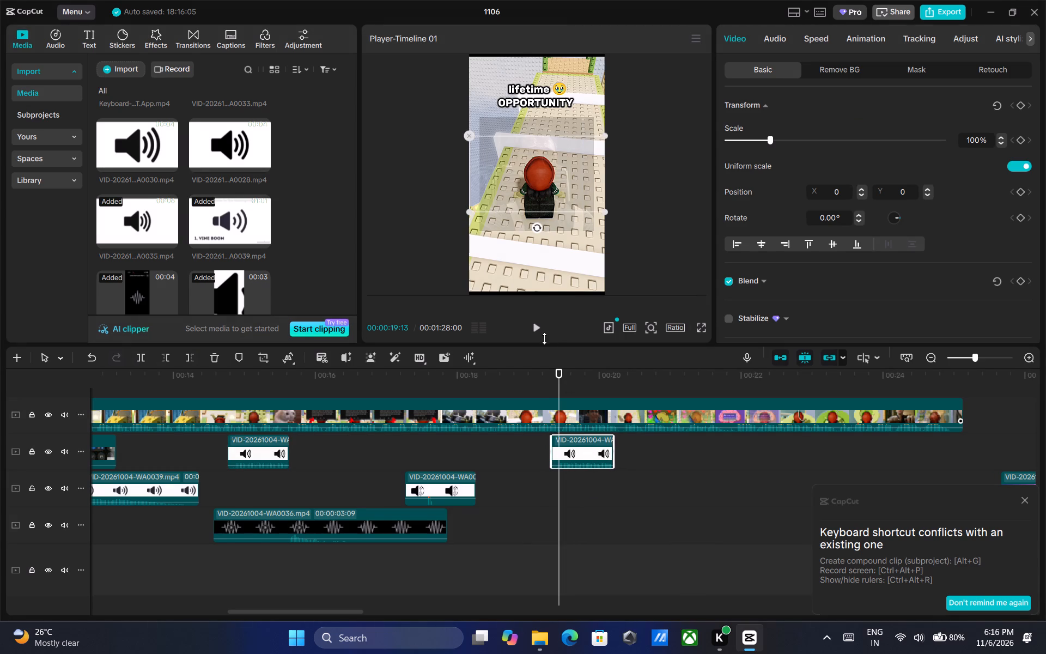
Replay the section between about 18 s and 20.5 s to check how the added sound clips fit the video.
click(536, 330)
click(536, 330)
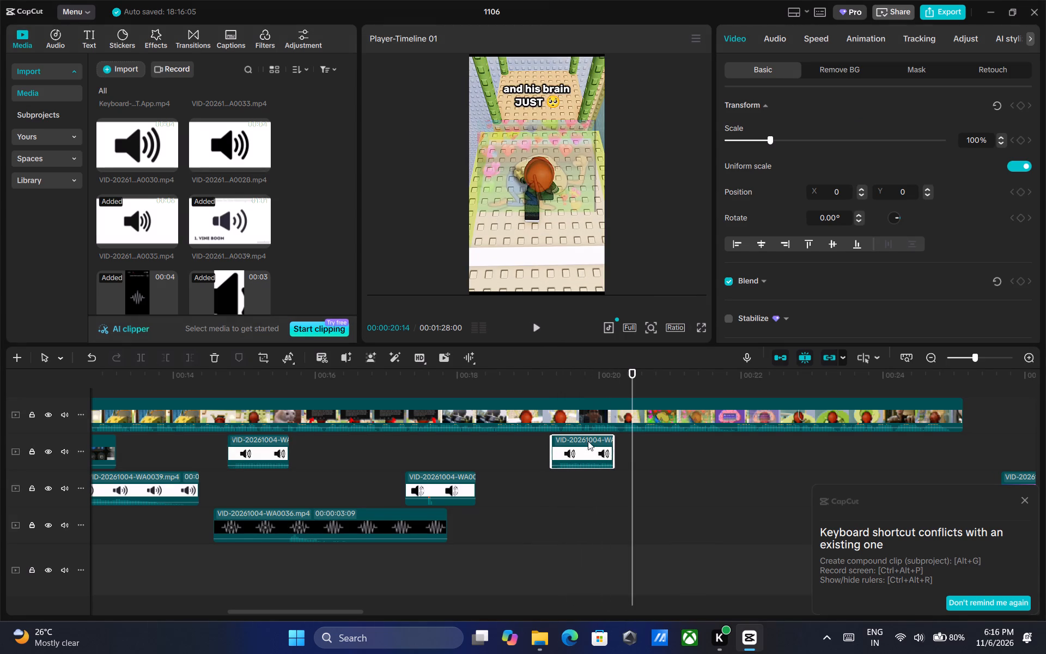
drag(631, 374, 543, 374)
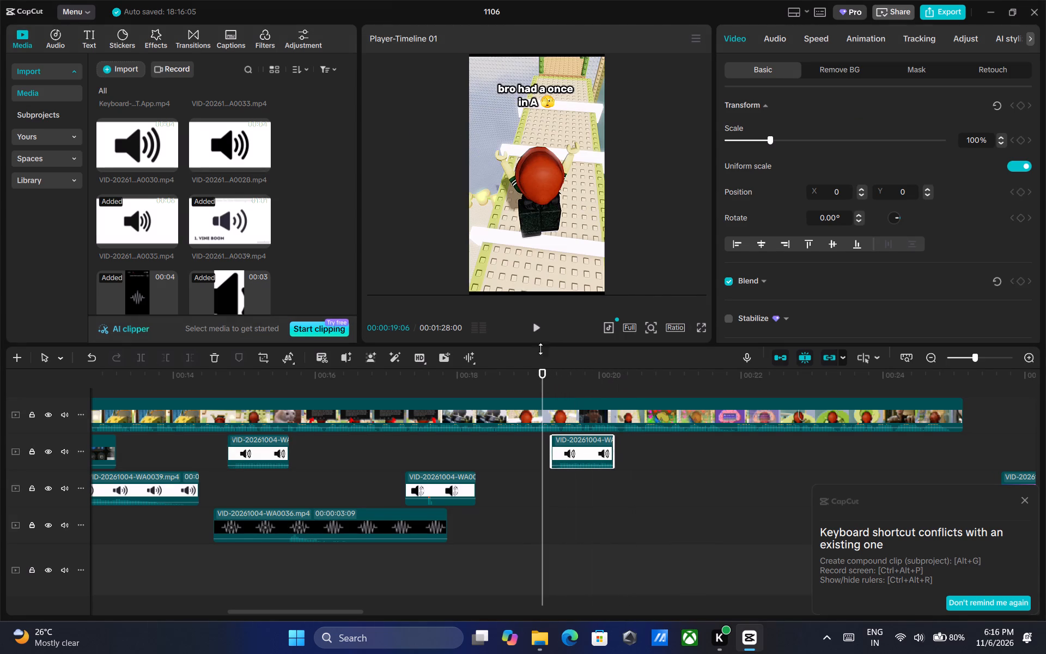
click(533, 323)
click(533, 323)
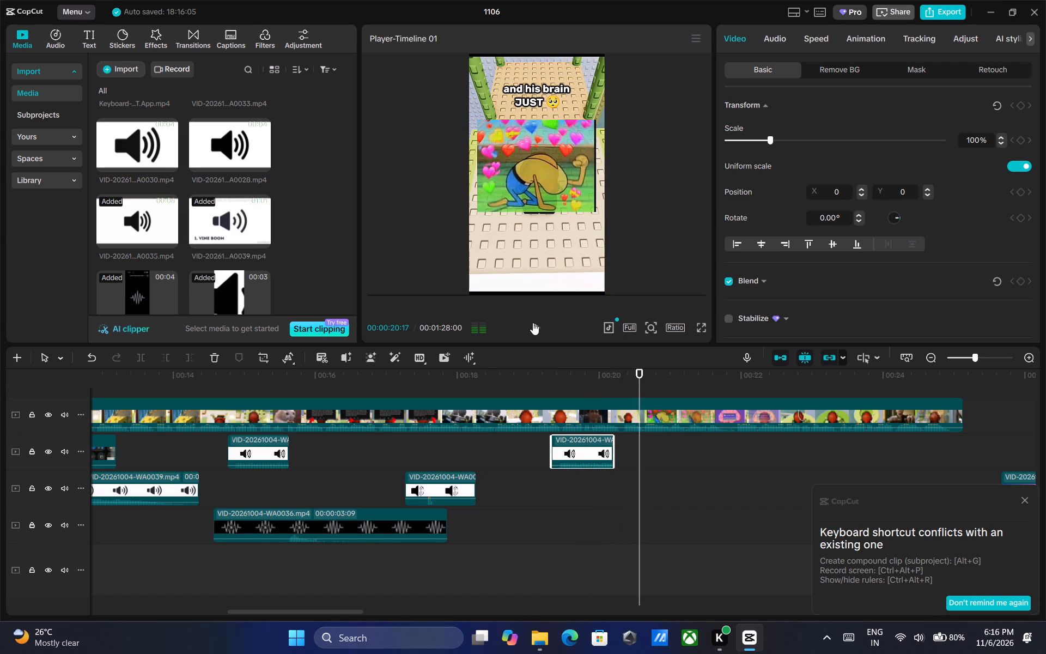
drag(638, 382, 467, 381)
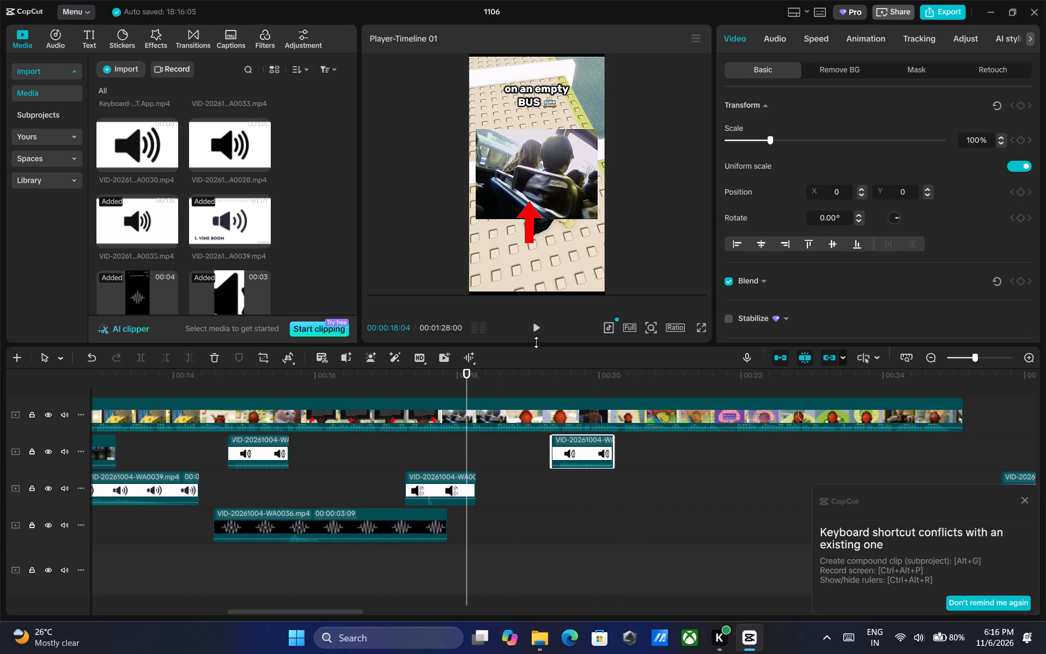
click(536, 324)
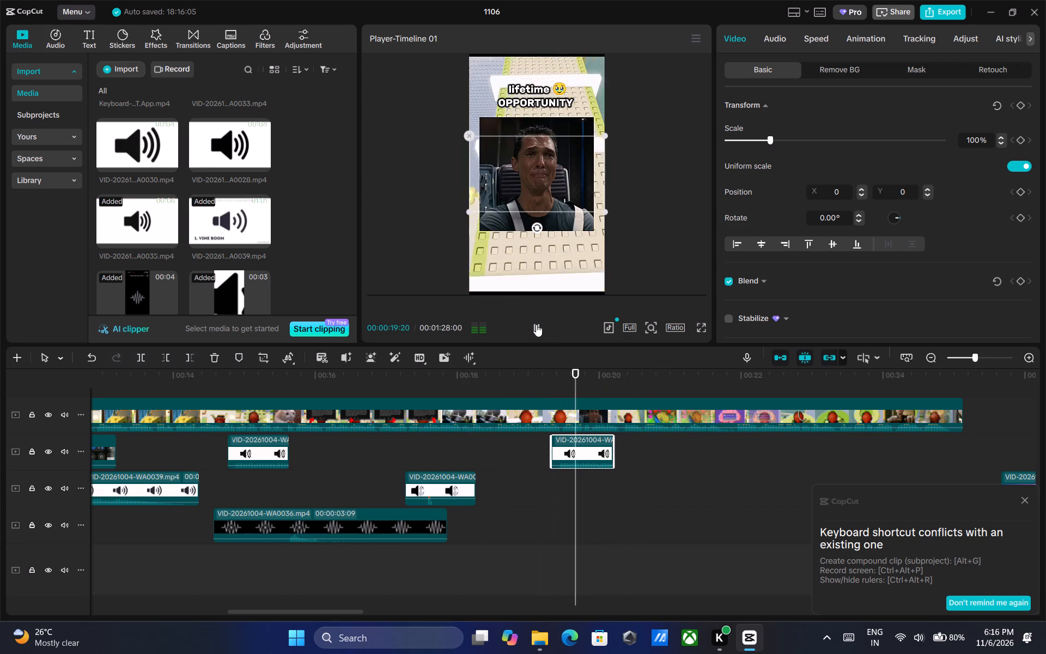
click(536, 324)
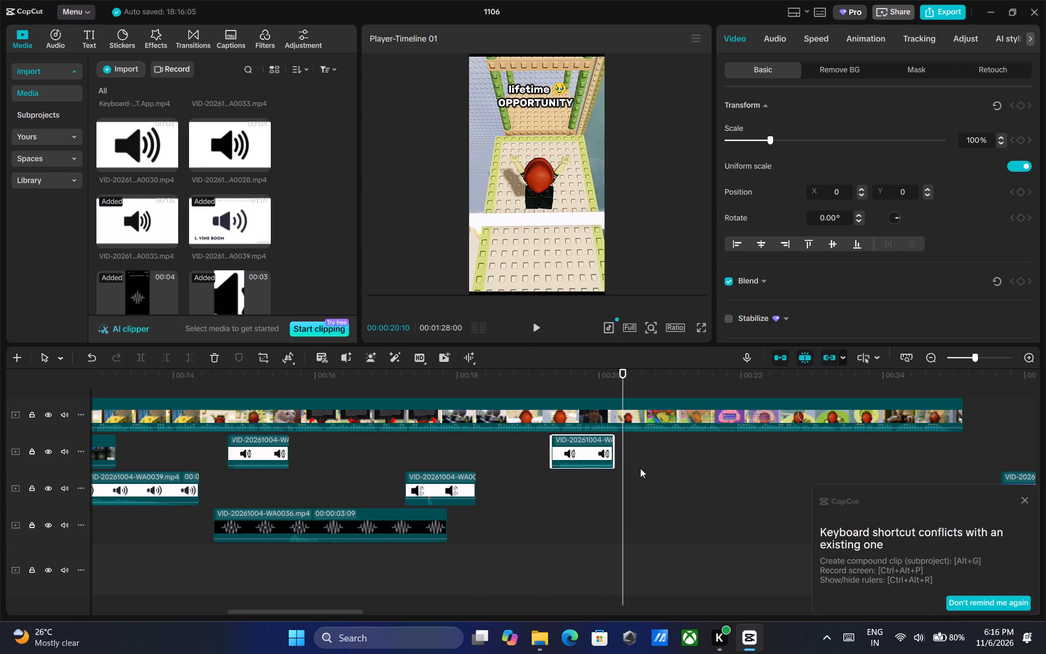
ctrl+scroll(649, 462, up, 1)
scroll(649, 462, up, 8)
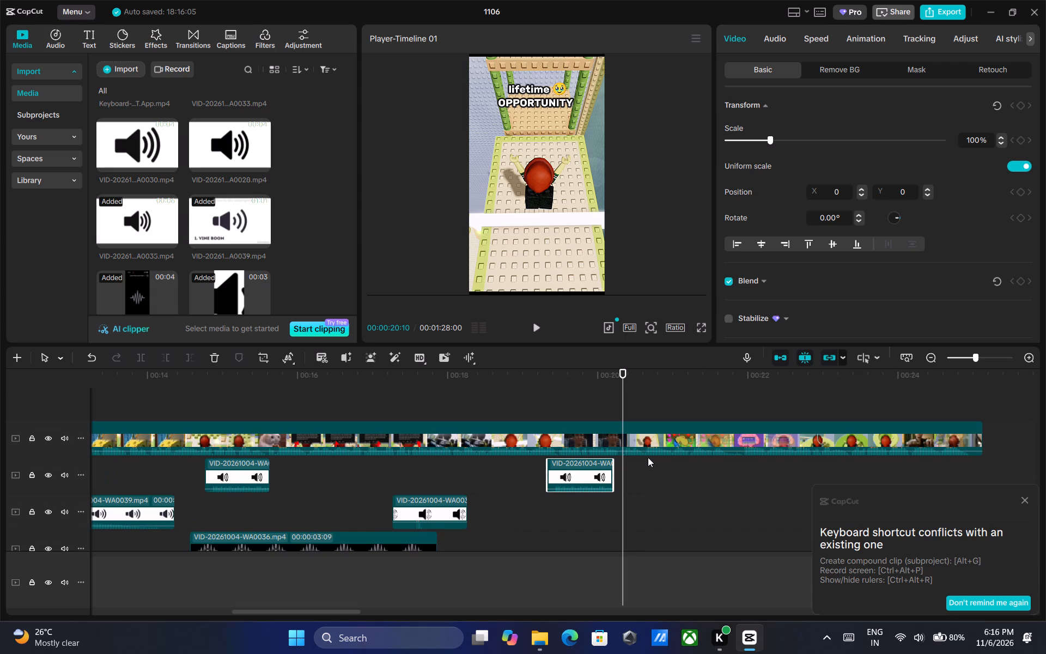
scroll(648, 457, up, 1)
drag(623, 370, 509, 370)
scroll(449, 528, down, 2)
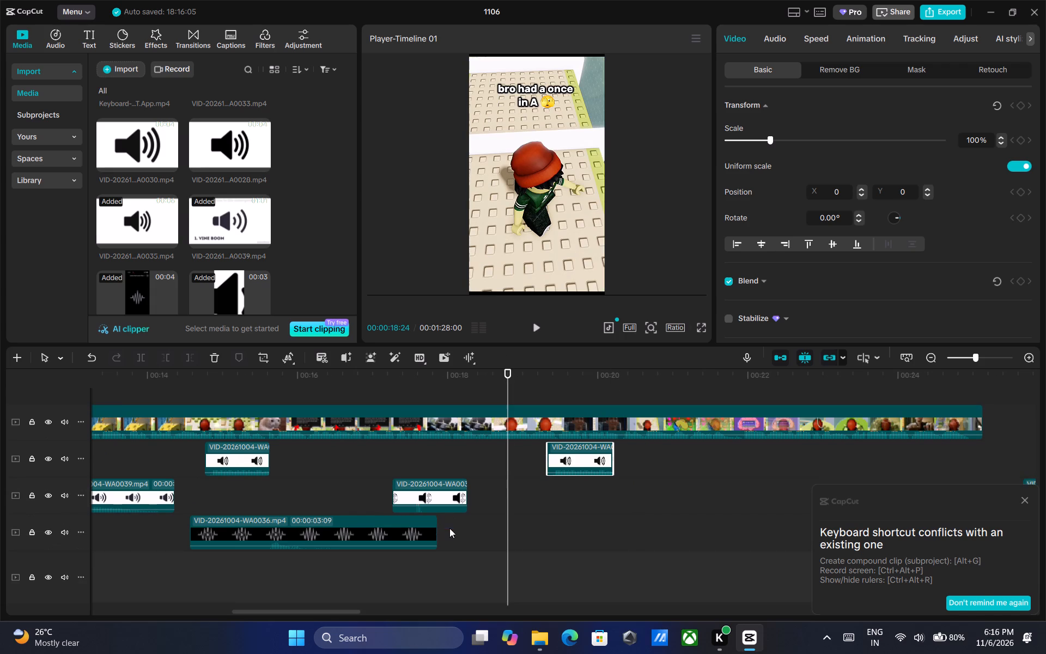
Play the section around 10 s and copy the WA0039 clip that starts at about 9.7 s.
drag(277, 610, 211, 604)
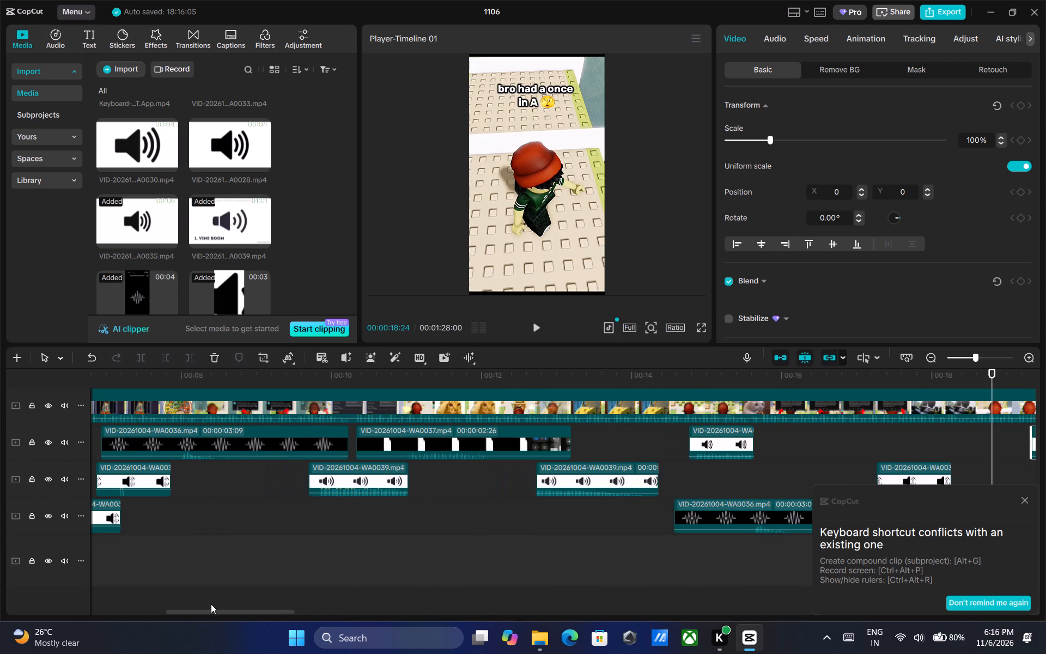
drag(211, 604, 210, 604)
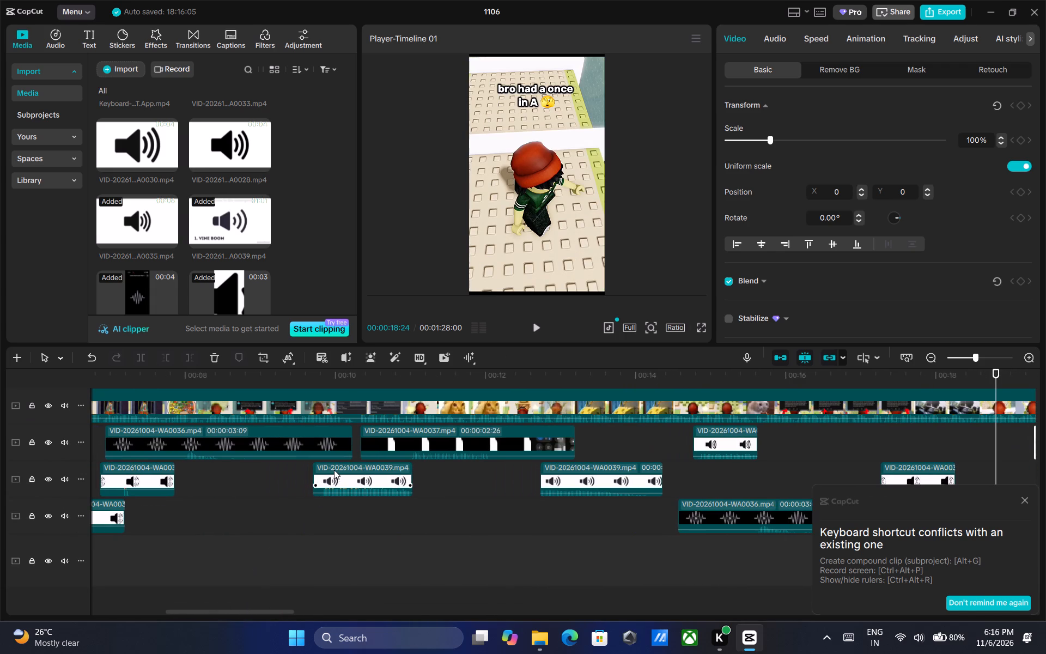
click(301, 469)
click(536, 322)
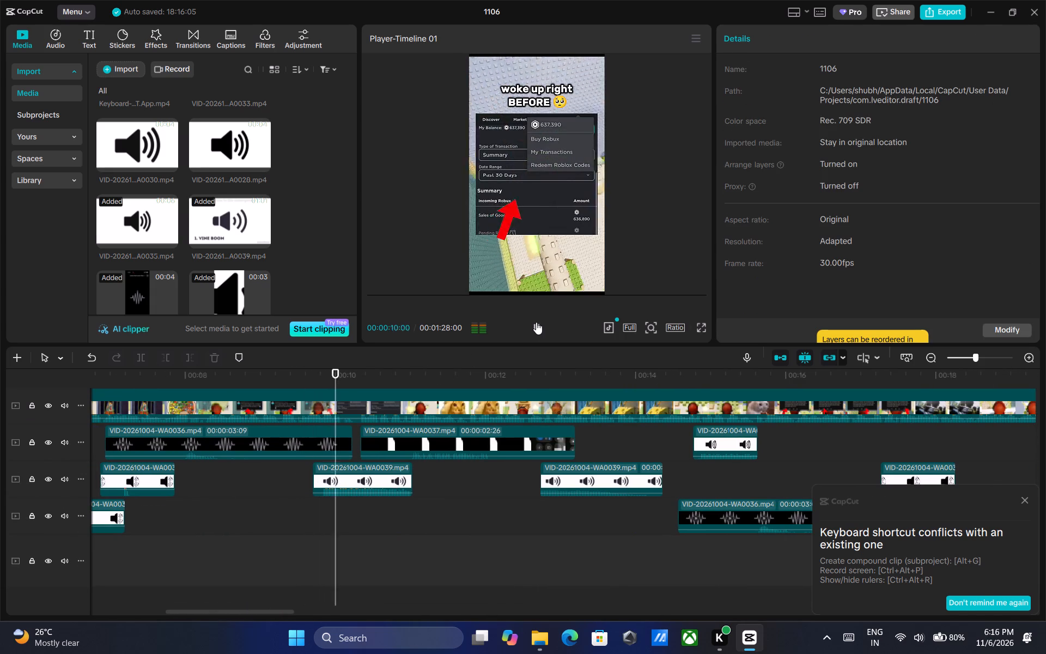
click(536, 322)
click(374, 469)
right_click(374, 469)
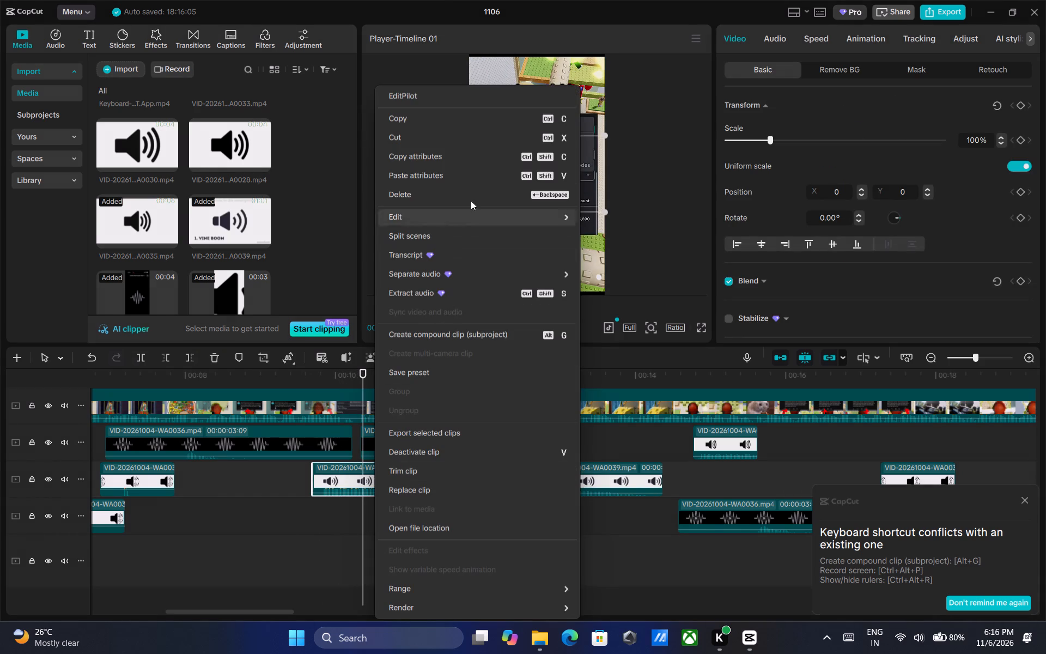
click(486, 122)
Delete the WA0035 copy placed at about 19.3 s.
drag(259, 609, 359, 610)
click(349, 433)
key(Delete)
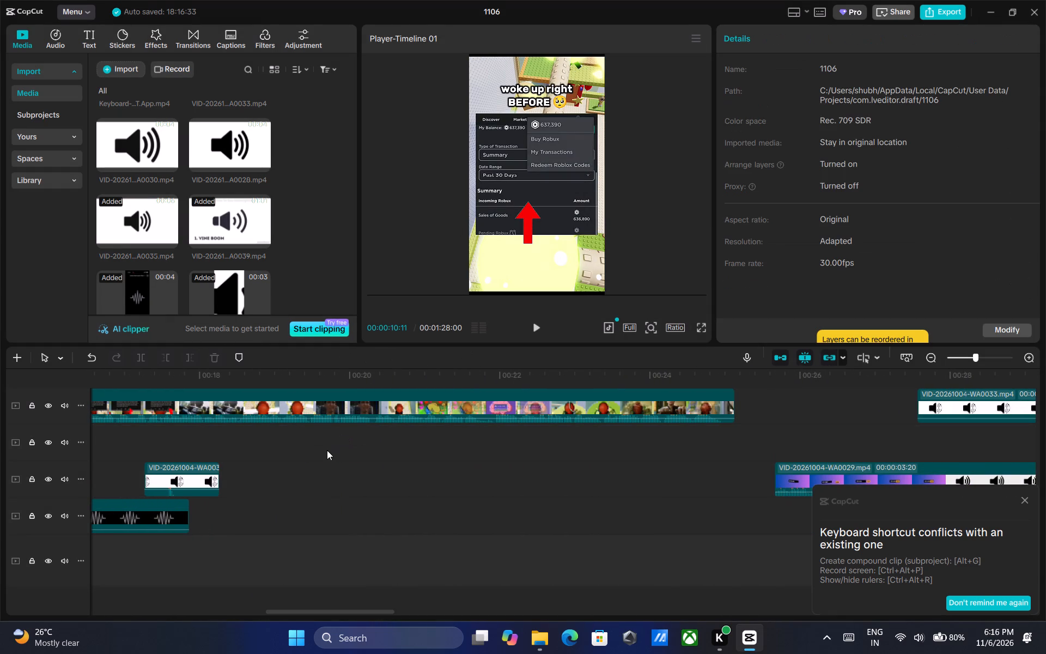
Paste the copied WA0039 clip at 00:00:19:14, shift it to start at about 19.3 s and play the video on with it.
click(299, 433)
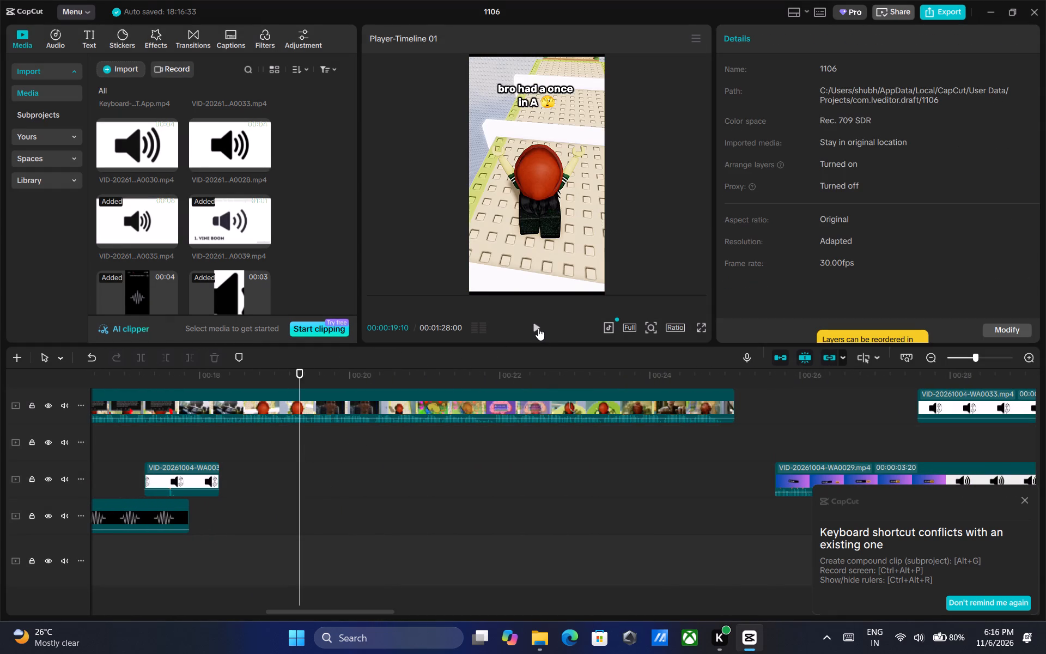
double_click(538, 328)
right_click(310, 435)
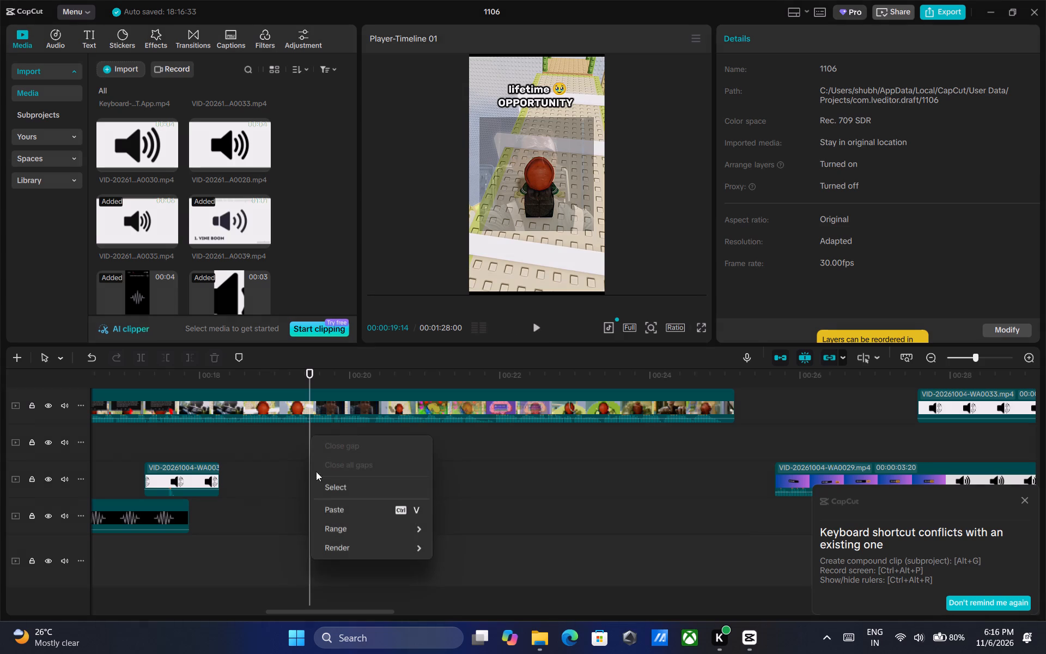
click(331, 515)
drag(333, 487, 325, 485)
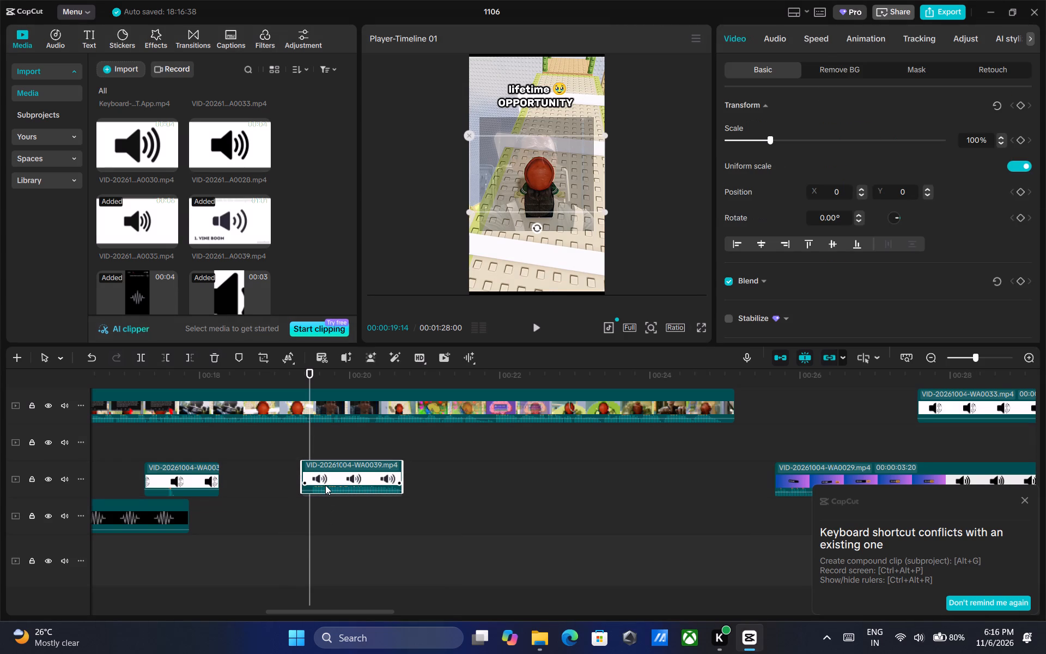
drag(325, 485, 325, 485)
click(330, 479)
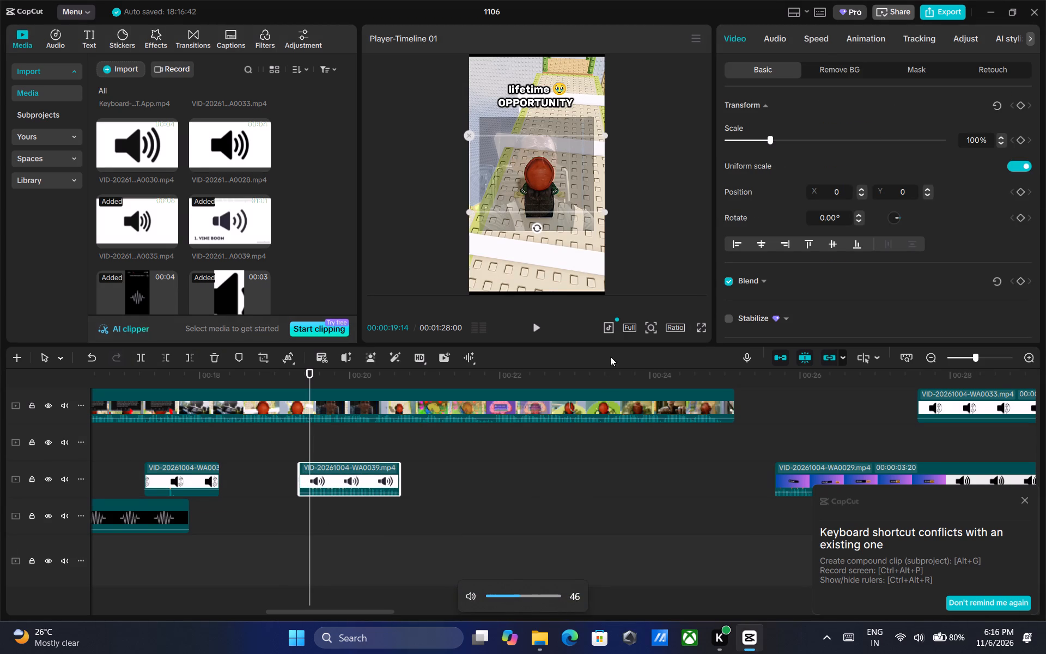
click(538, 328)
click(538, 328)
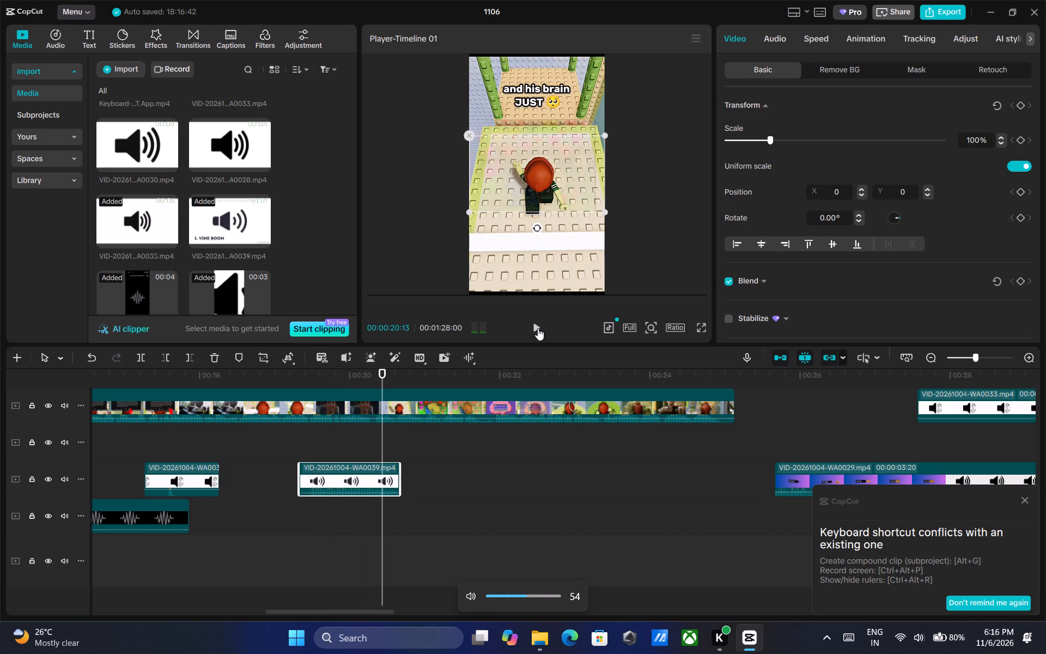
double_click(538, 328)
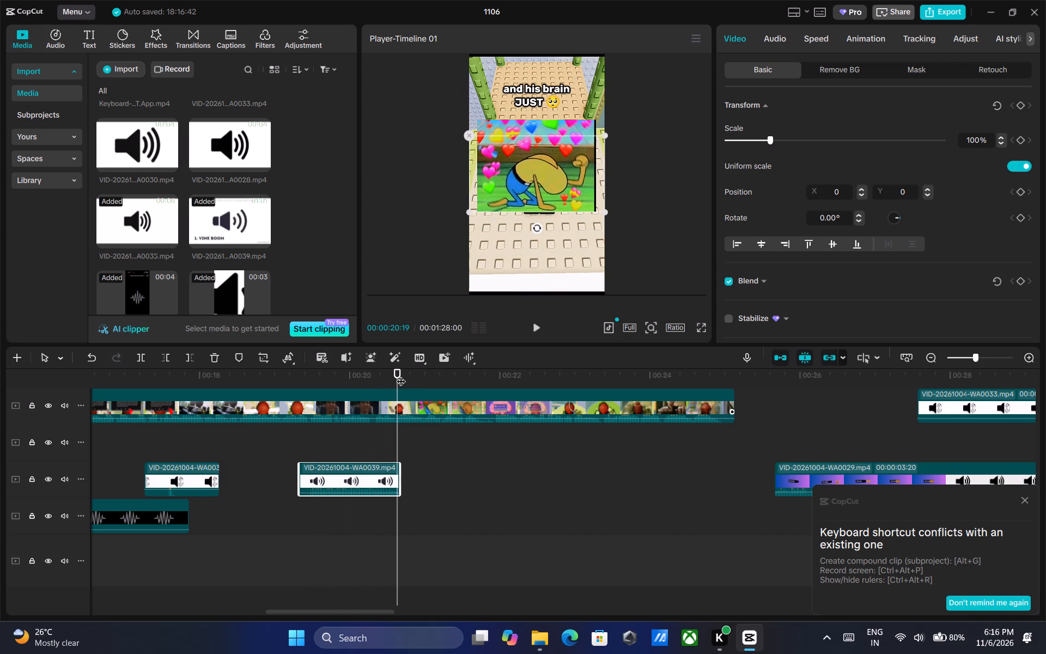
Duplicate the short sound clip that starts at about 6.9 s to 00:00:20:14, and shift the copy to start at about 20.1 s.
drag(398, 374, 386, 373)
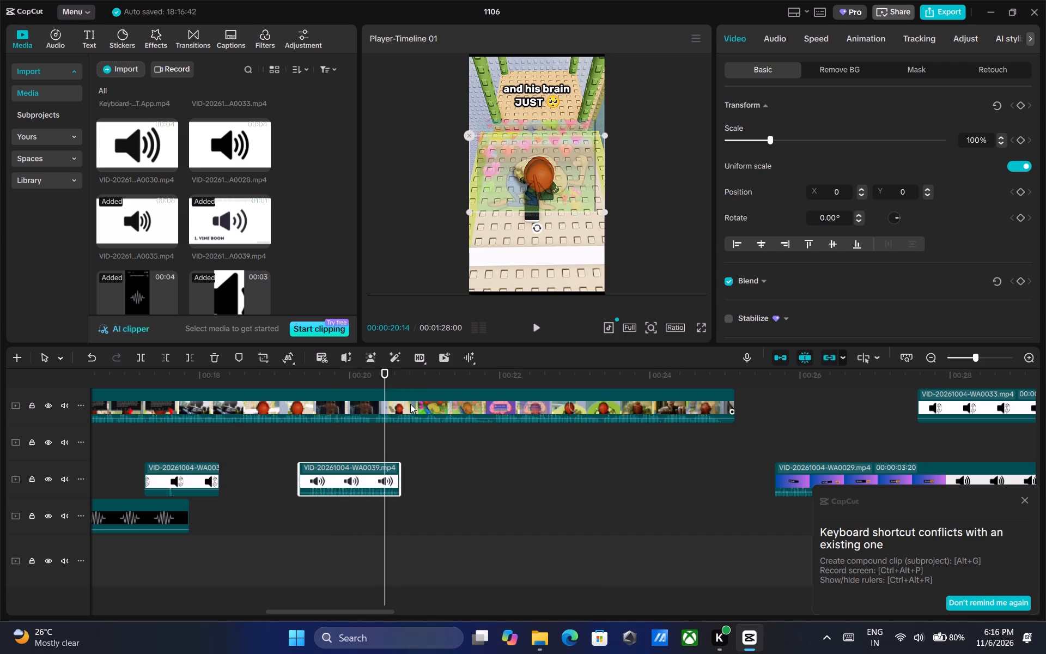
drag(323, 612, 292, 612)
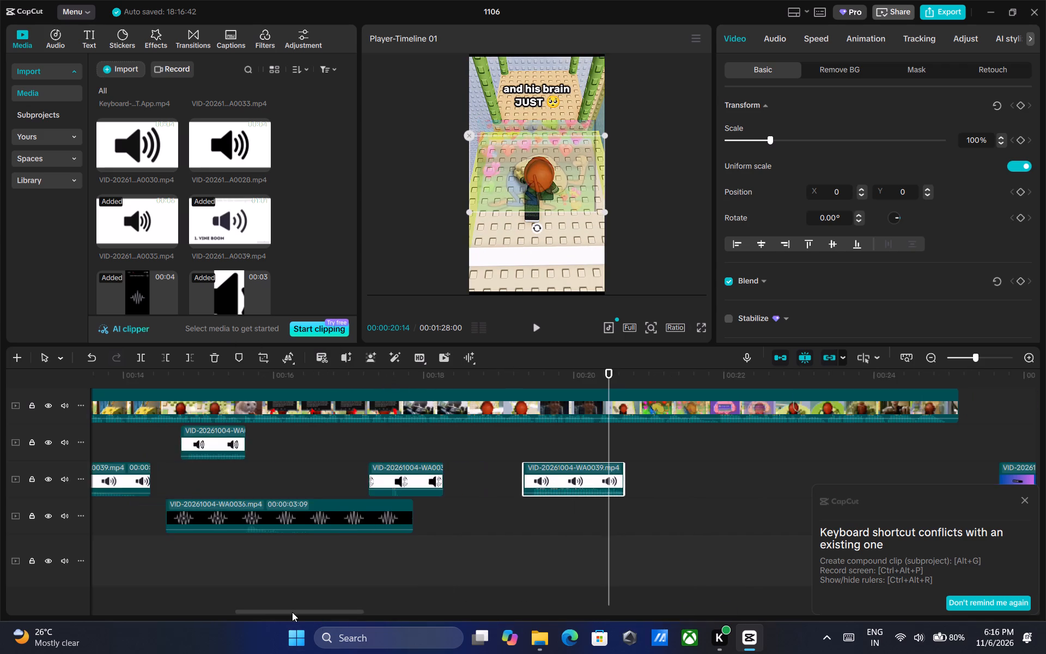
drag(292, 612, 204, 610)
click(254, 470)
right_click(254, 471)
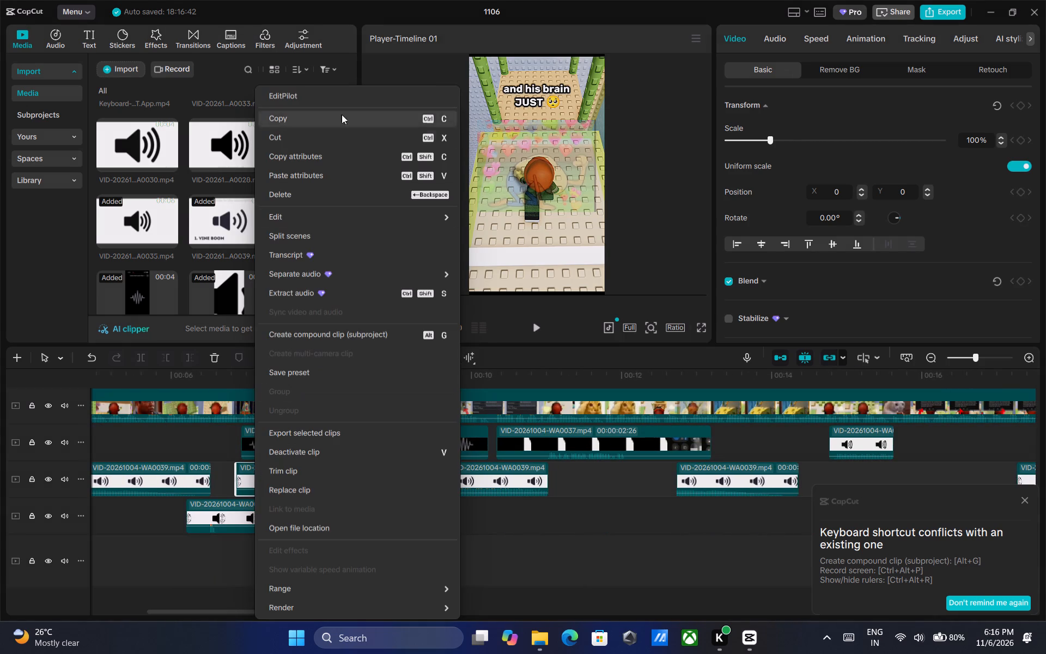
click(331, 114)
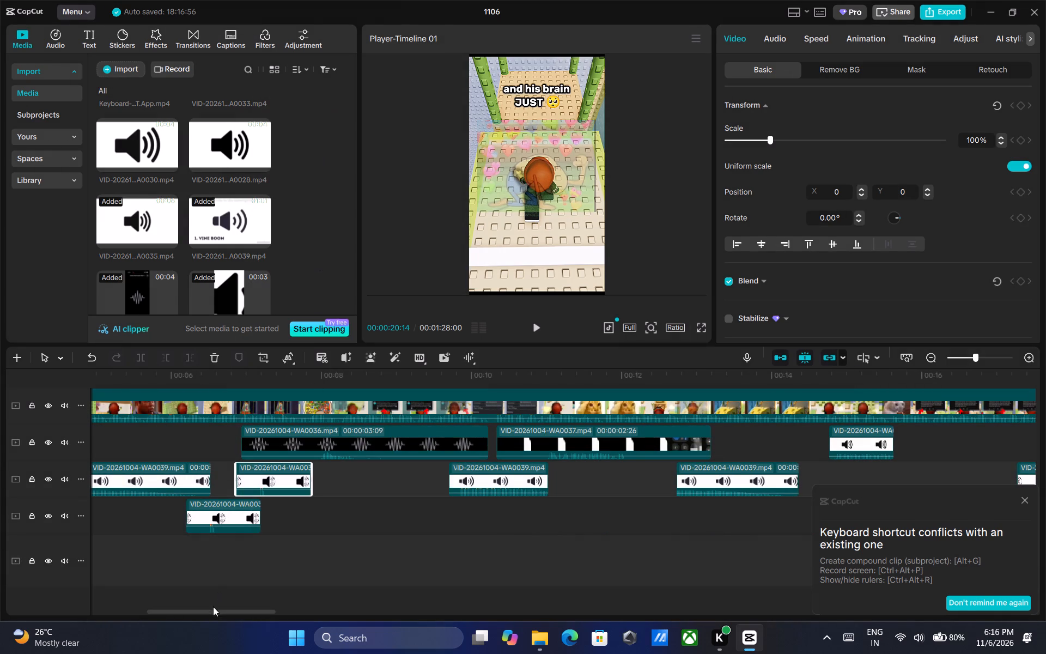
drag(213, 609, 317, 611)
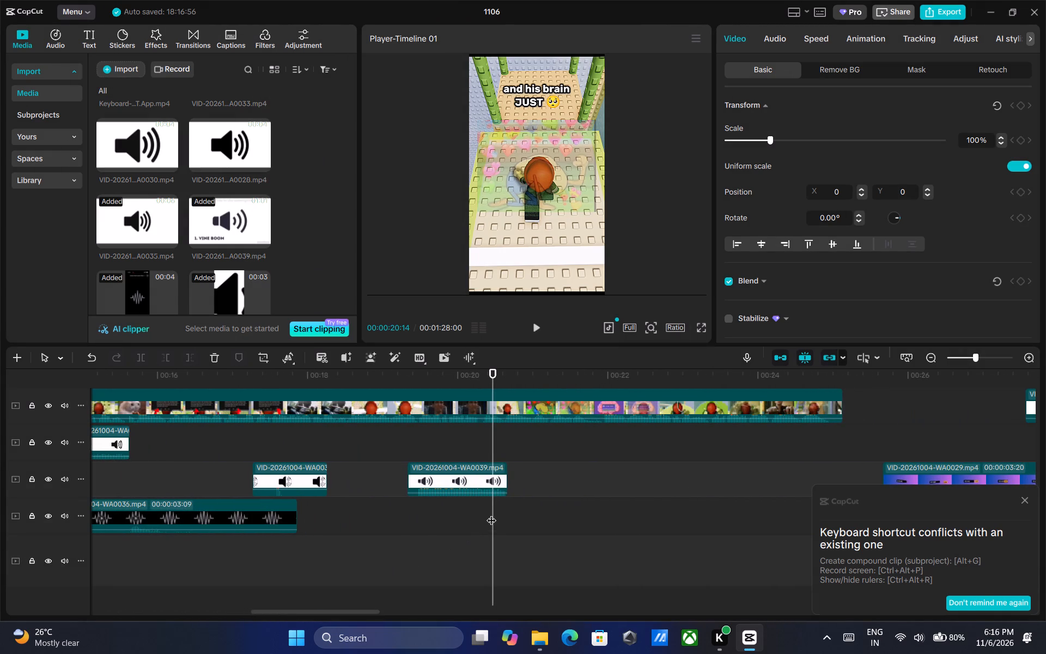
right_click(491, 513)
click(521, 568)
drag(532, 436, 511, 436)
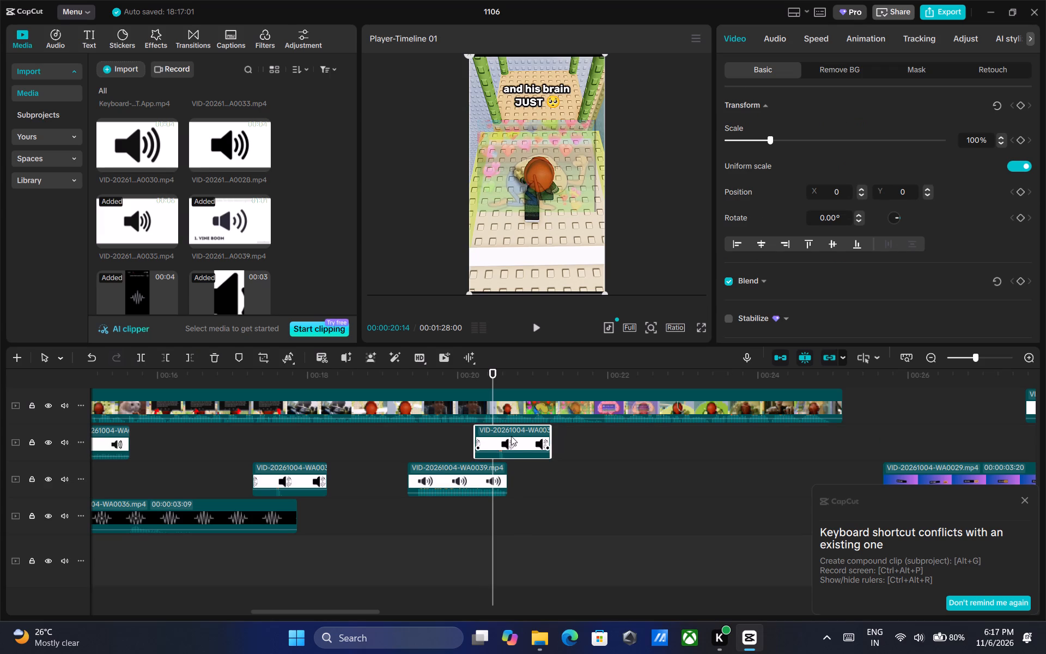
drag(511, 436, 507, 436)
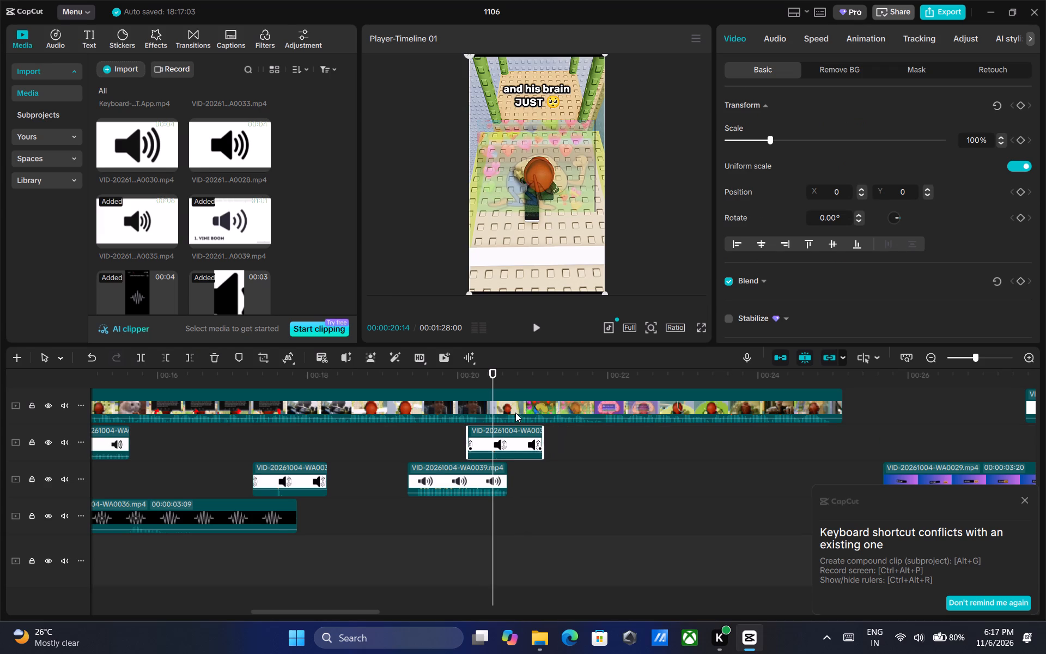
Play on to the brain error image and paste a copy of the WA0039 clip from about 12.7 s at 00:00:21:11.
click(539, 323)
click(539, 323)
double_click(539, 323)
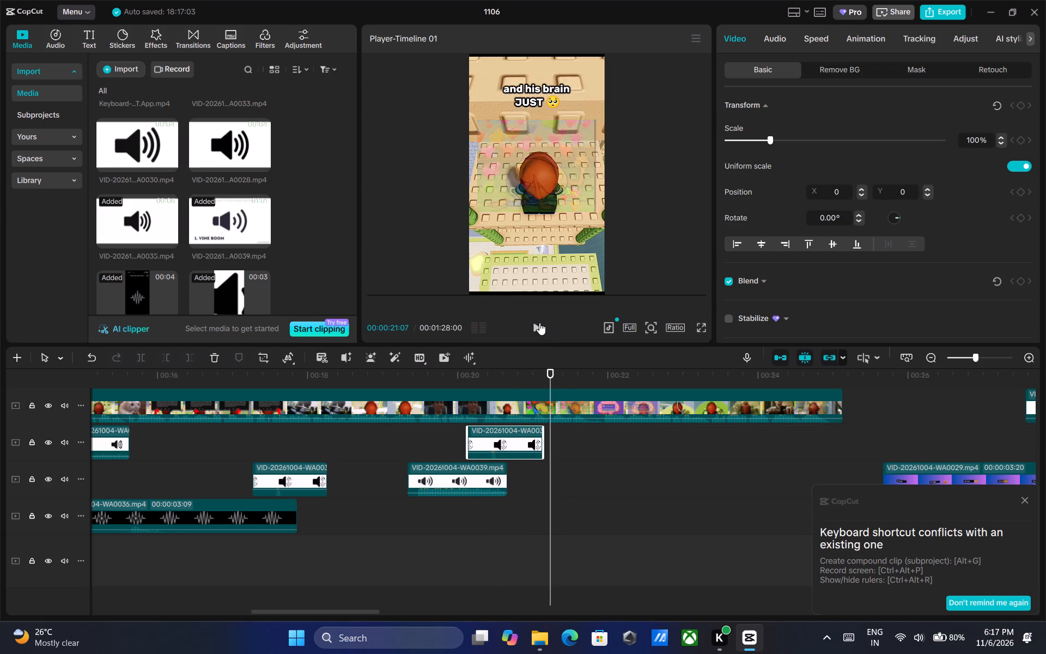
drag(573, 377, 567, 377)
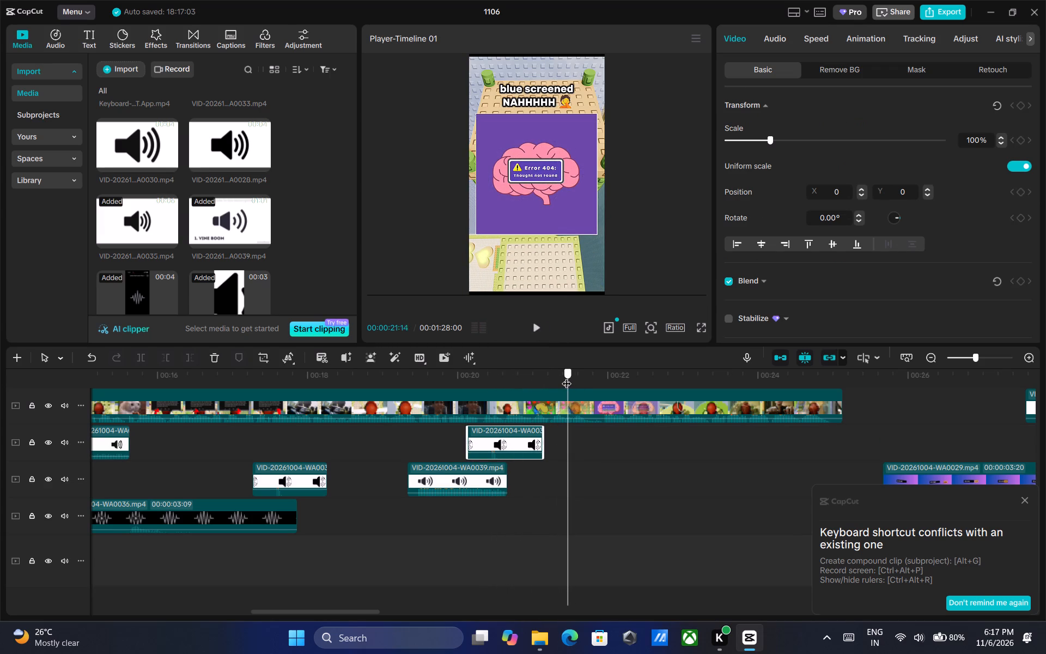
drag(567, 377, 561, 377)
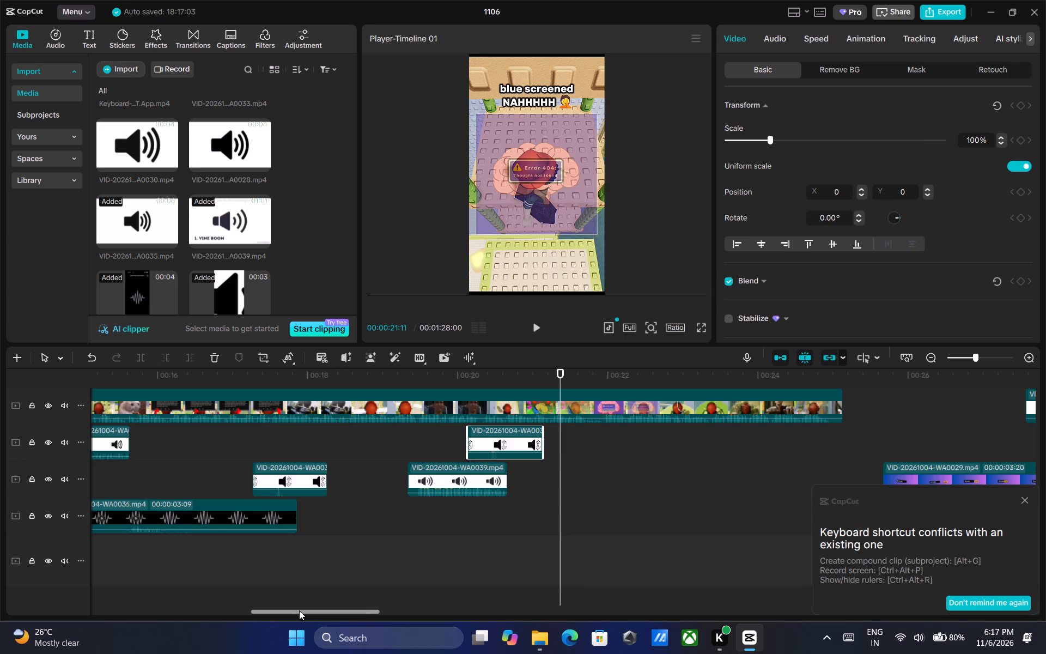
drag(299, 610, 256, 611)
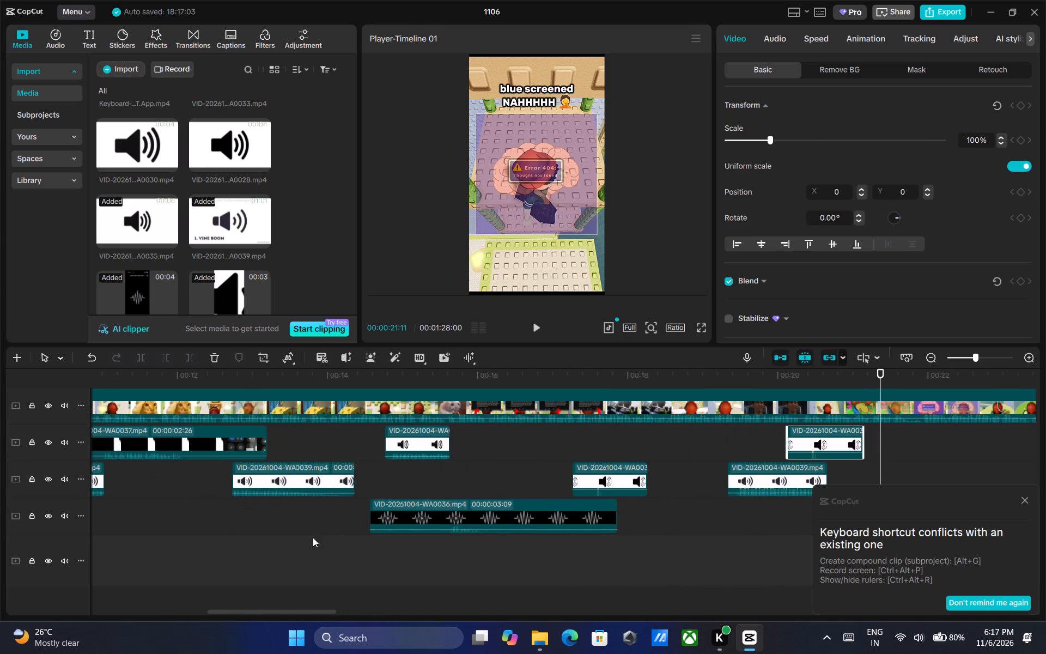
drag(289, 615, 263, 614)
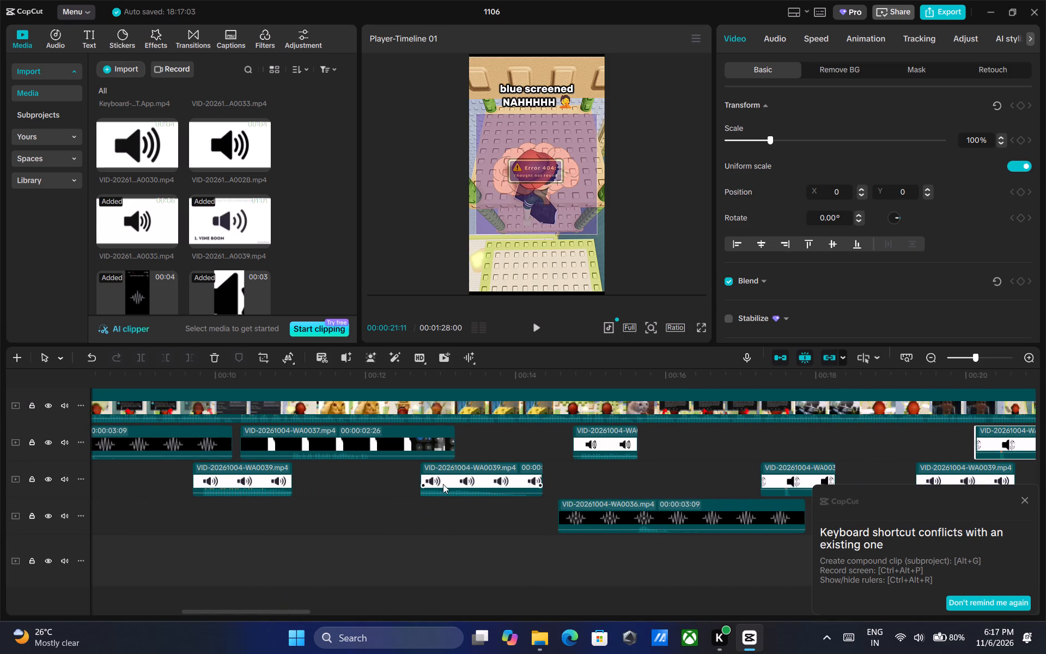
click(444, 483)
right_click(444, 483)
click(520, 124)
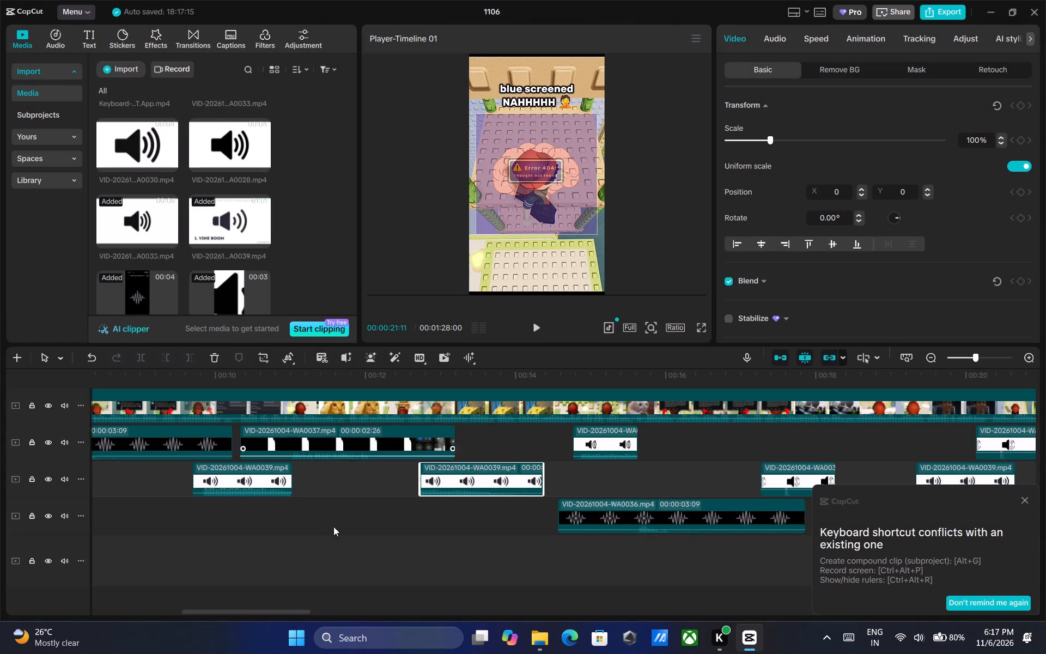
drag(235, 615, 311, 615)
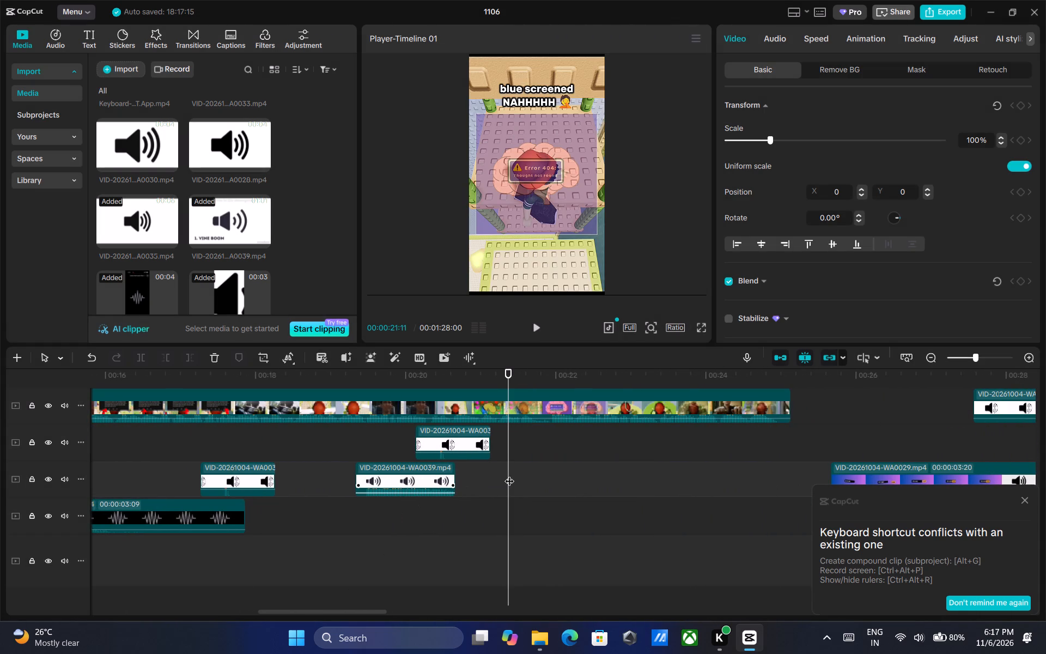
right_click(509, 474)
click(534, 543)
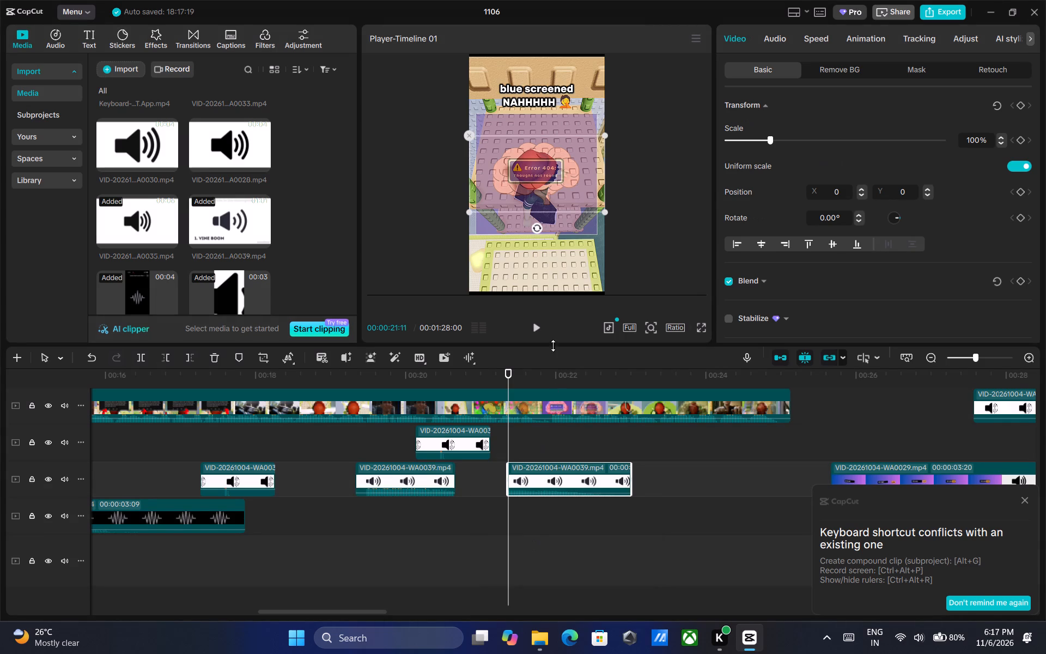
Play the video from 00:00:21:11 to 00:00:23:16 to check the pasted clip and find the next moment for a sound.
click(535, 328)
click(535, 328)
double_click(535, 328)
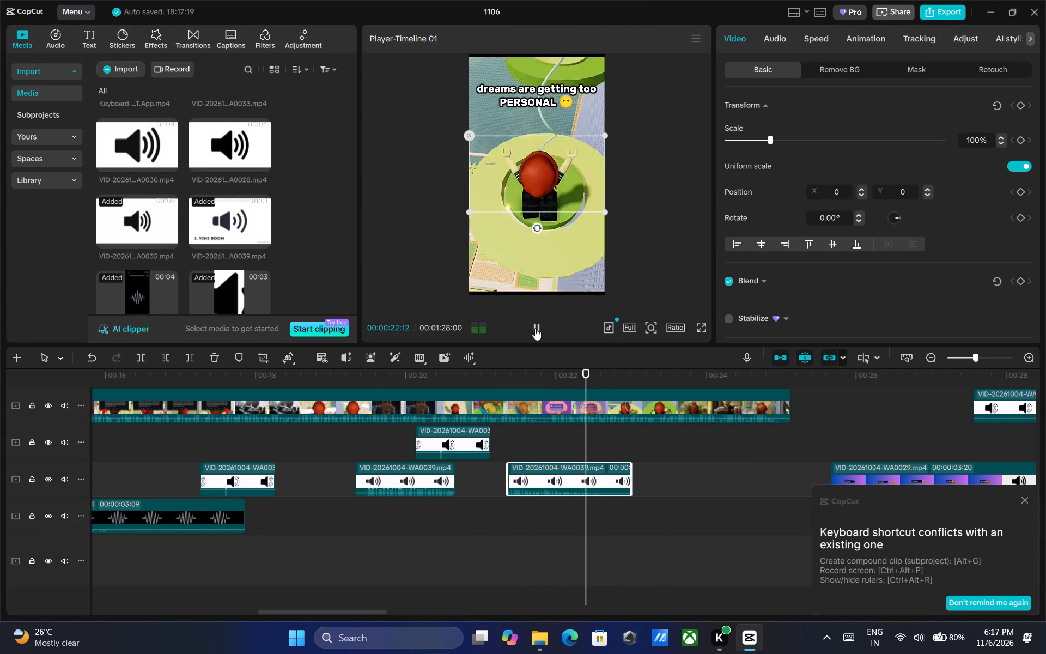
double_click(535, 328)
double_click(535, 328)
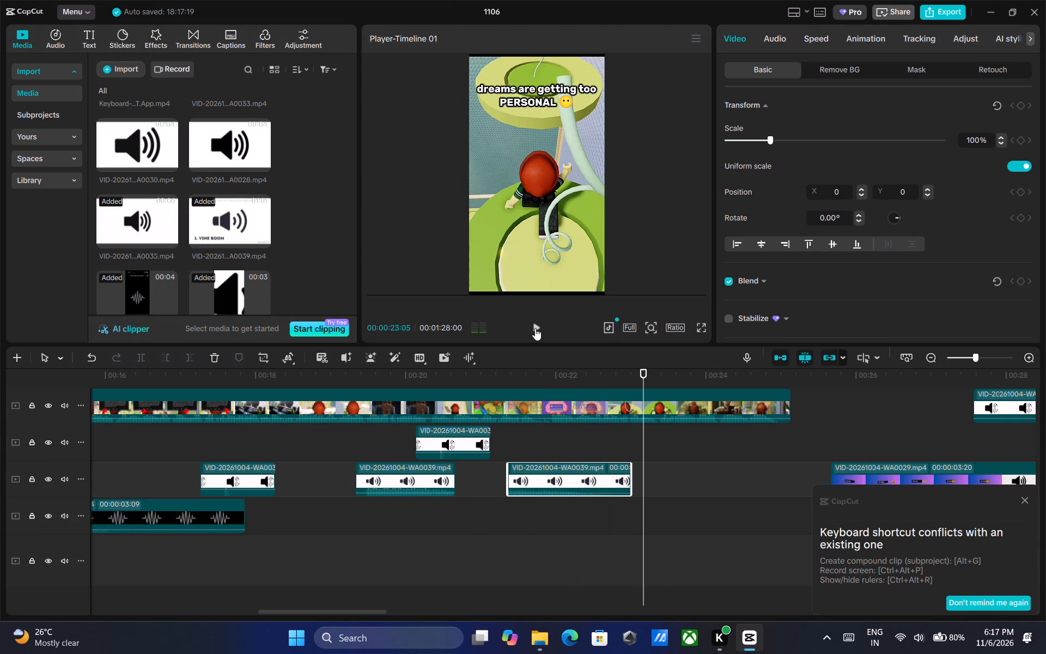
double_click(535, 328)
double_click(535, 328)
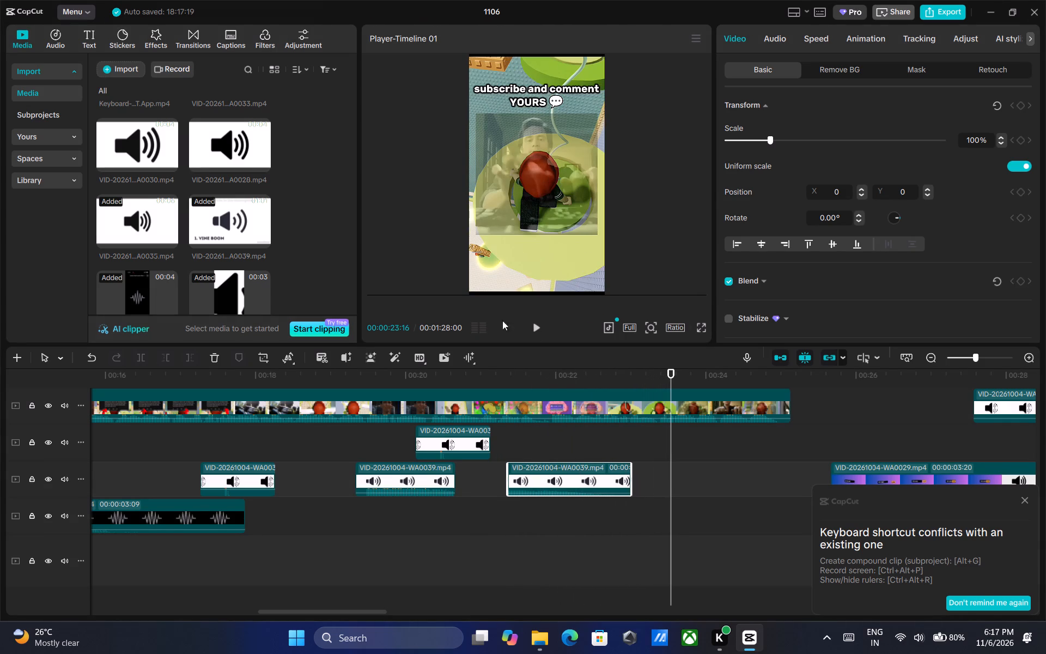
Add the Keyboard-typing-sound clip from about 21.1 s on the track below the WA0039 clips, split it at 00:00:23:16 and delete the earlier part.
scroll(162, 216, up, 2)
scroll(189, 199, down, 3)
scroll(187, 193, up, 3)
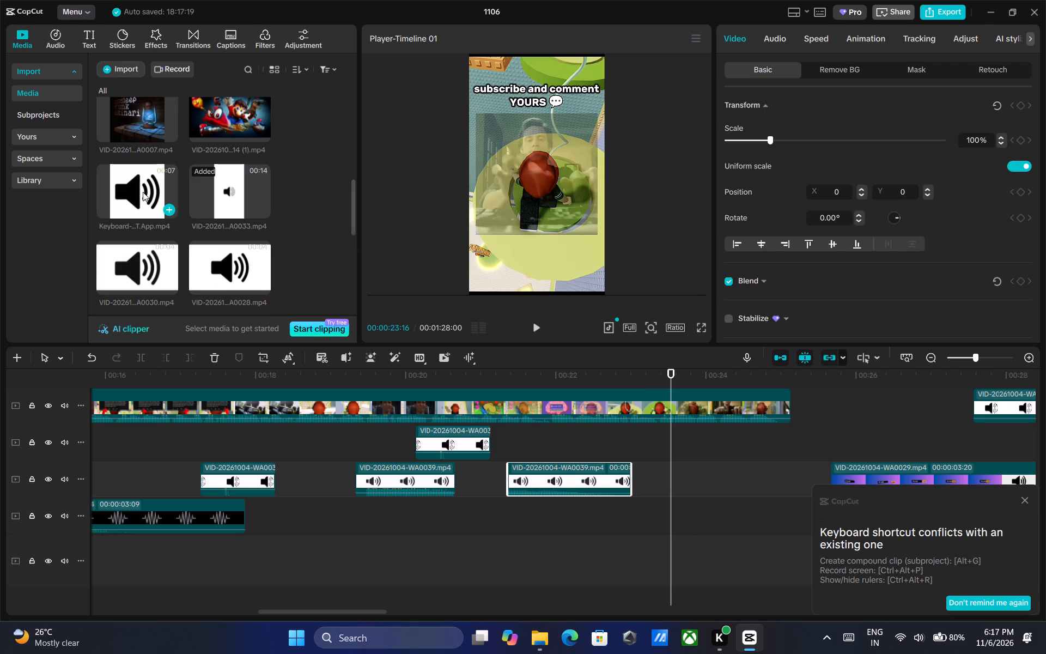
drag(142, 191, 630, 441)
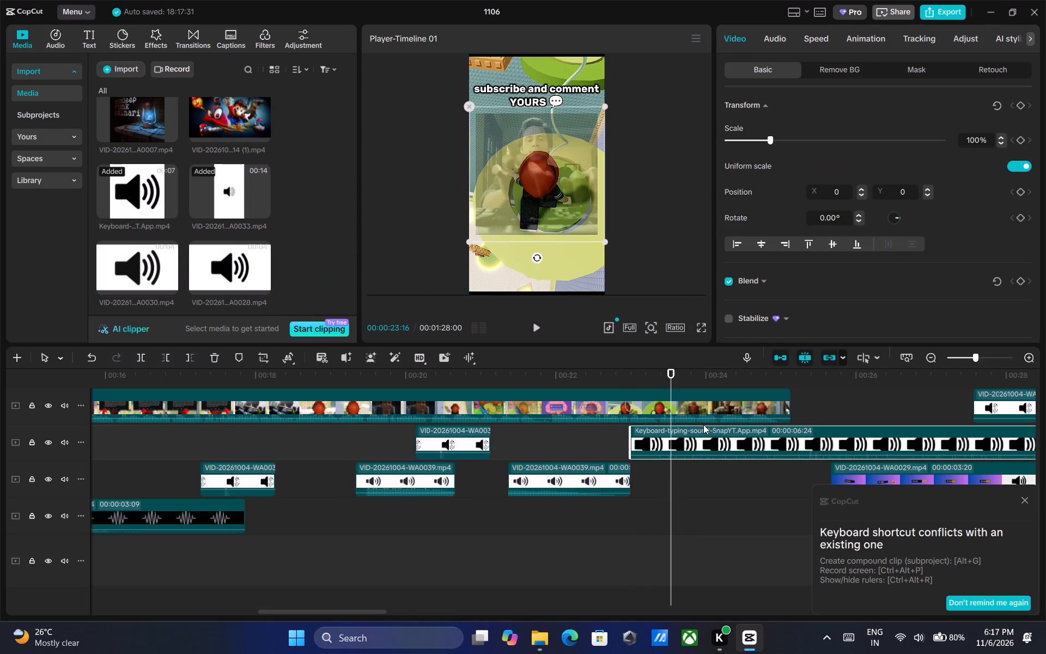
drag(703, 426, 642, 426)
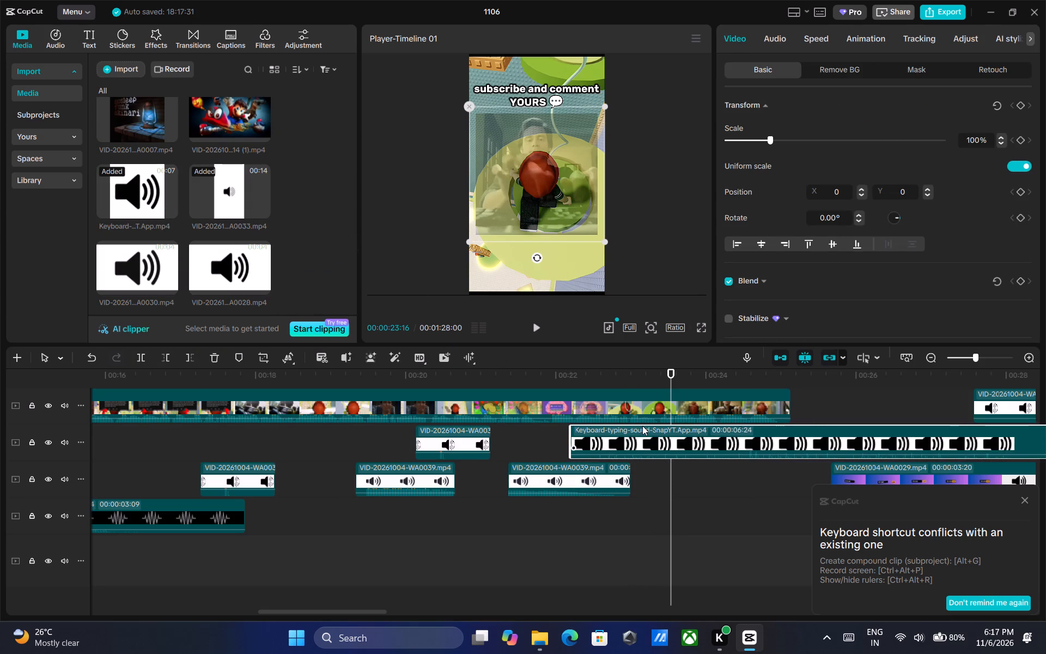
drag(642, 426, 560, 500)
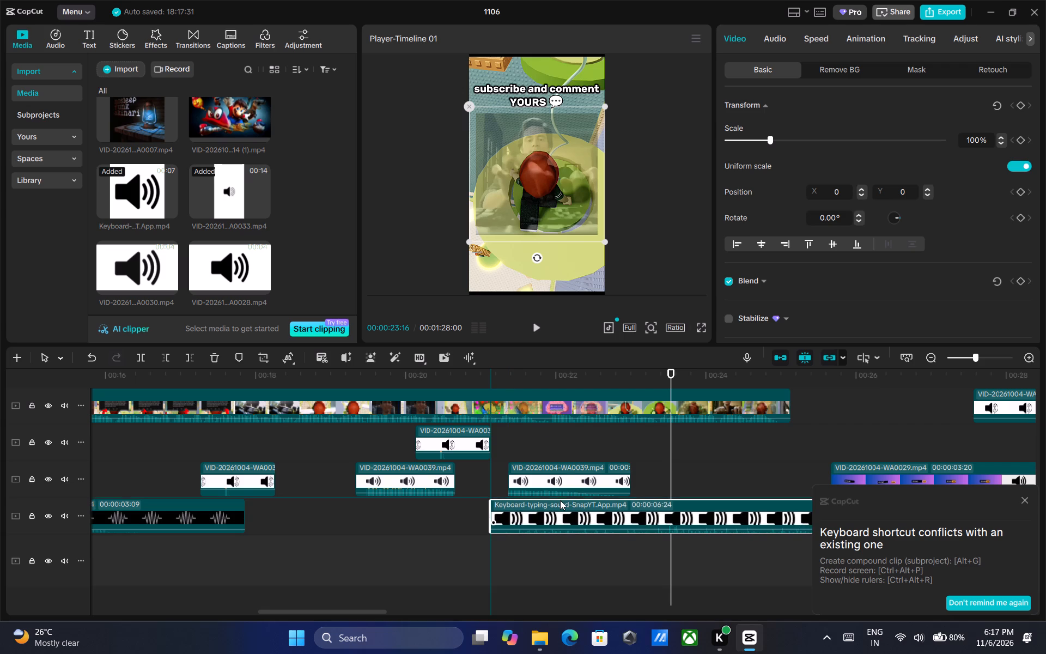
drag(560, 500, 564, 501)
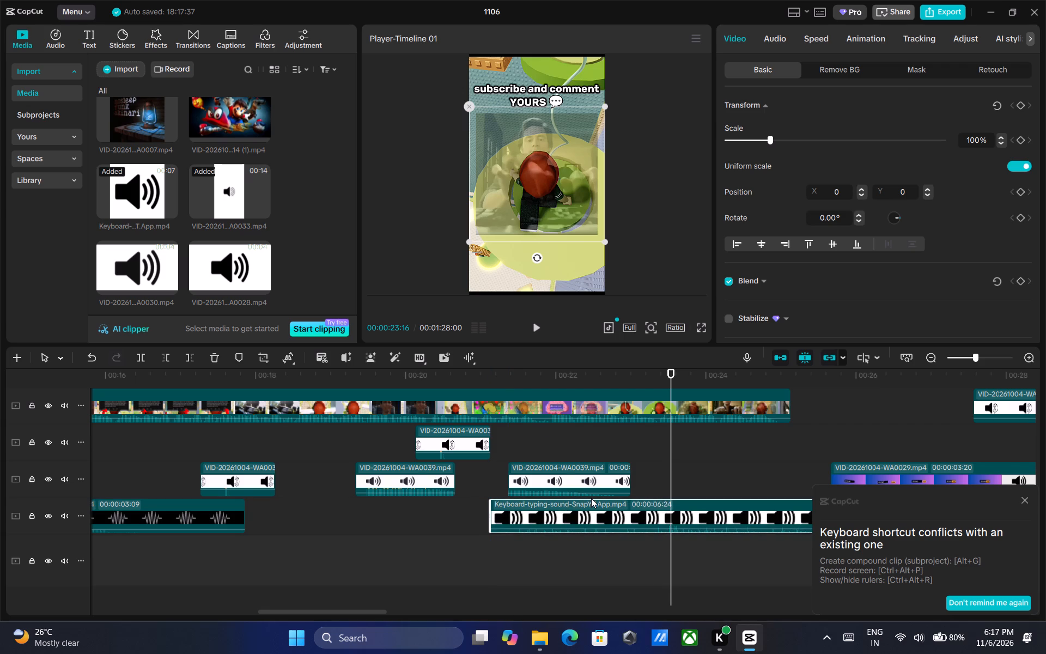
key(ctrl+b)
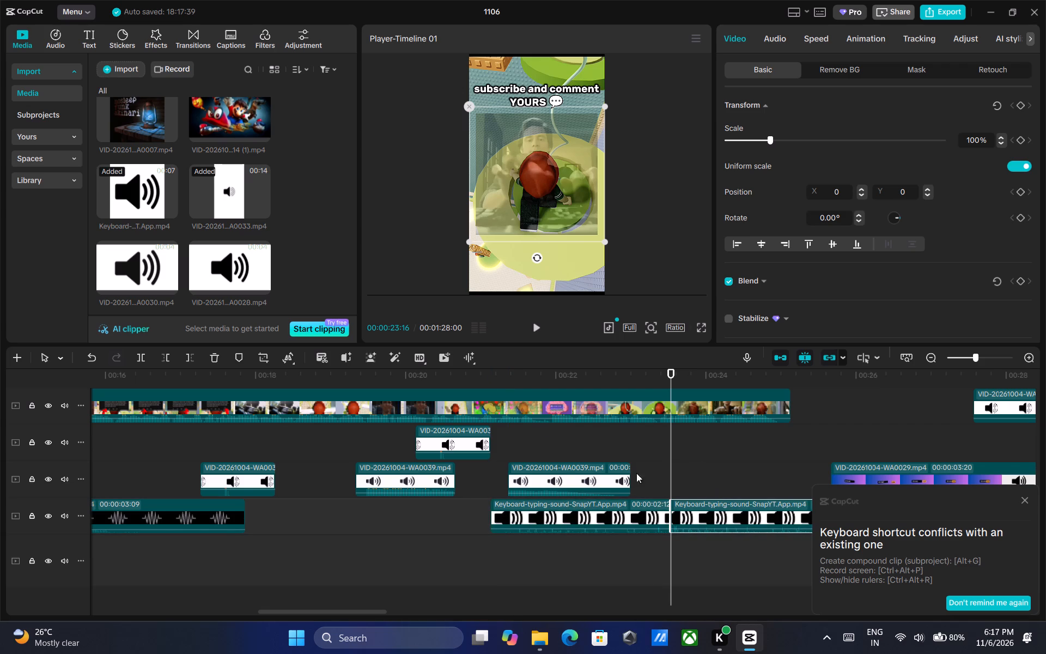
click(604, 514)
key(Delete)
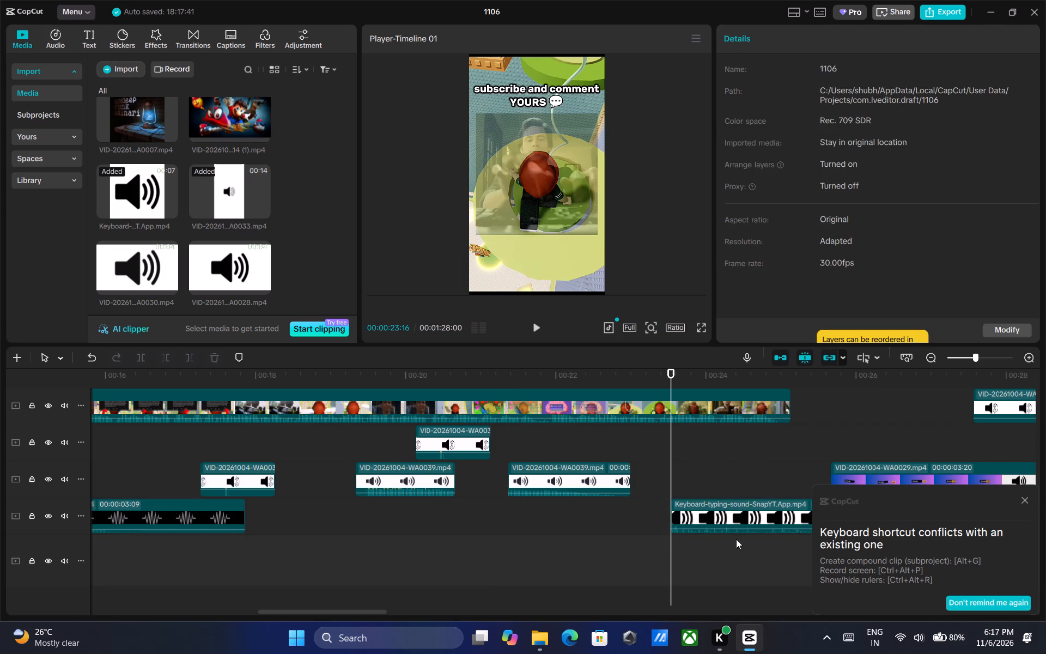
Raise the keyboard-typing clip's volume to 20.0 dB, play it against the video, and reduce the volume to 14.7 dB.
click(723, 518)
click(777, 40)
drag(886, 136, 972, 152)
click(531, 323)
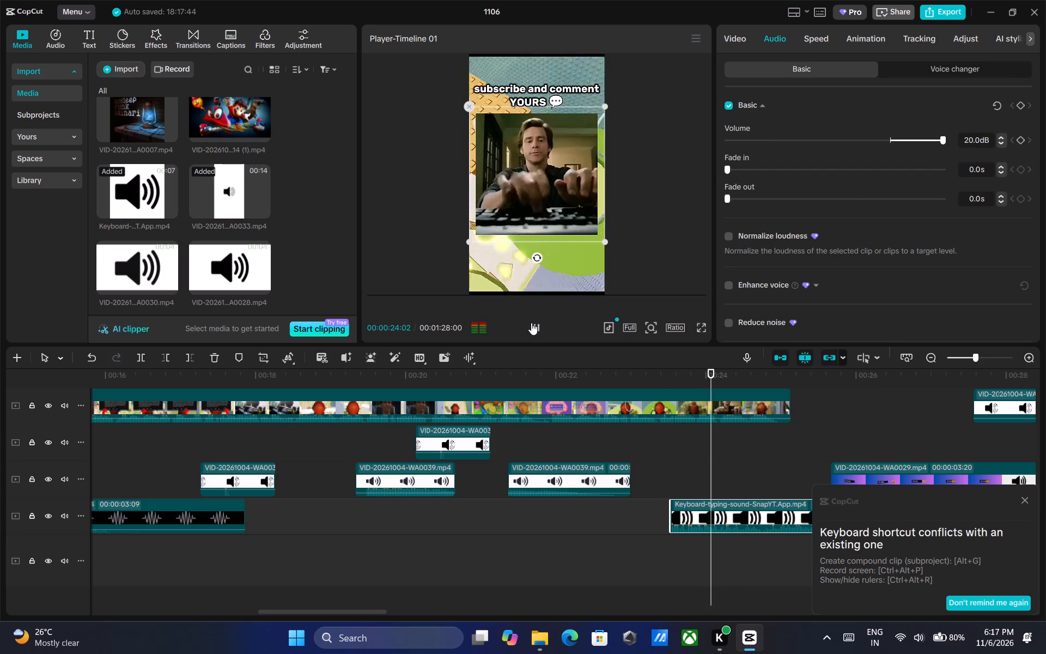
click(531, 323)
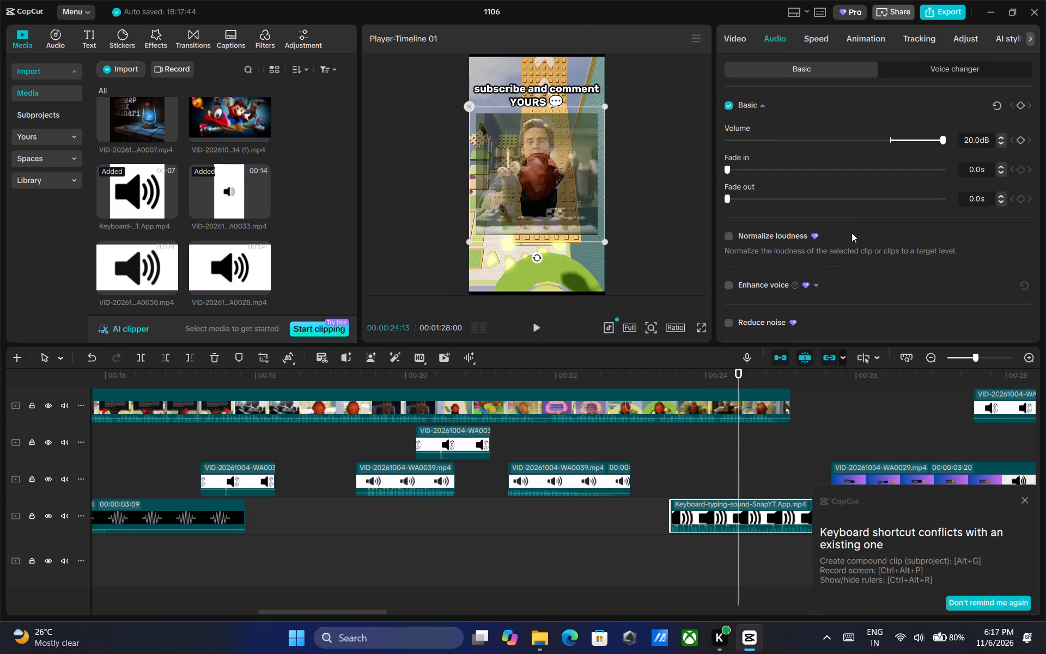
click(926, 142)
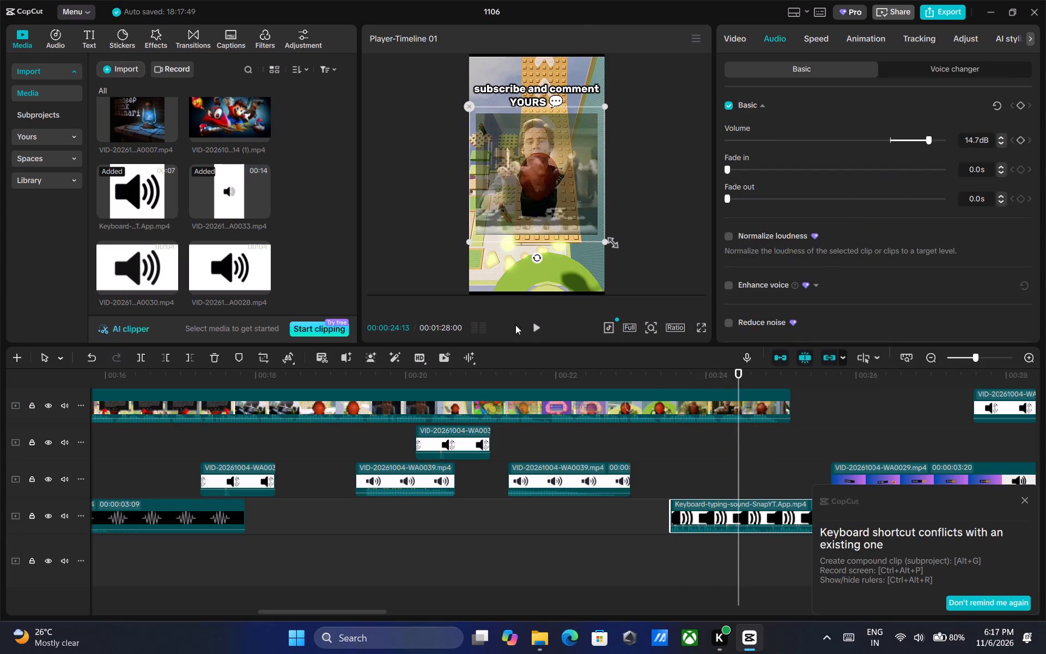
Play on to the end of the typing scene, split the keyboard-typing clip at 00:00:24:16 and delete the remainder.
double_click(538, 327)
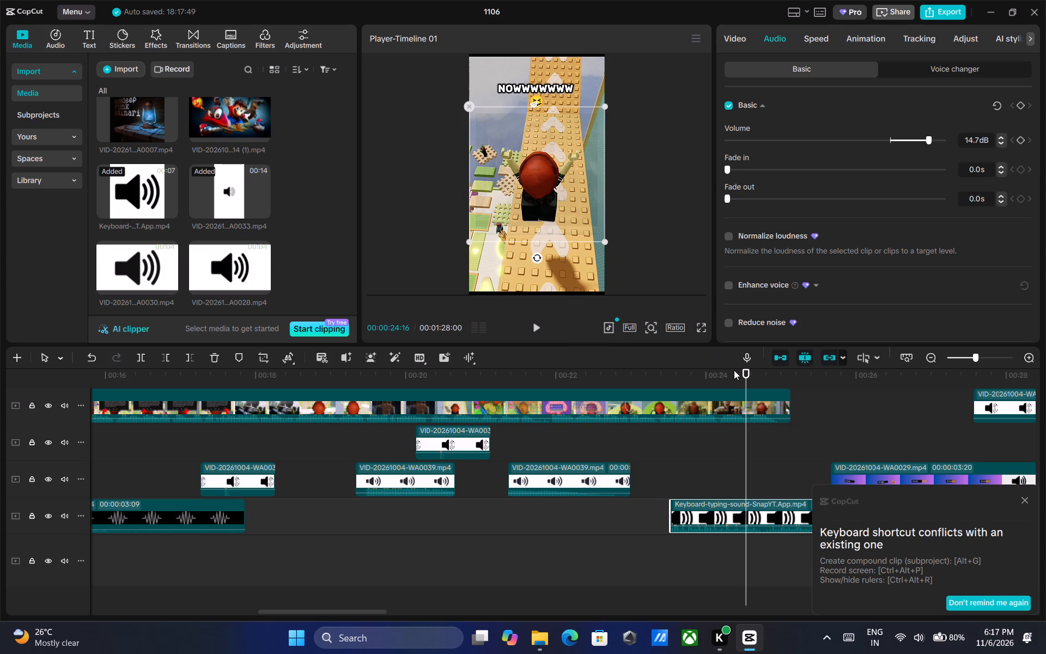
key(ctrl+b)
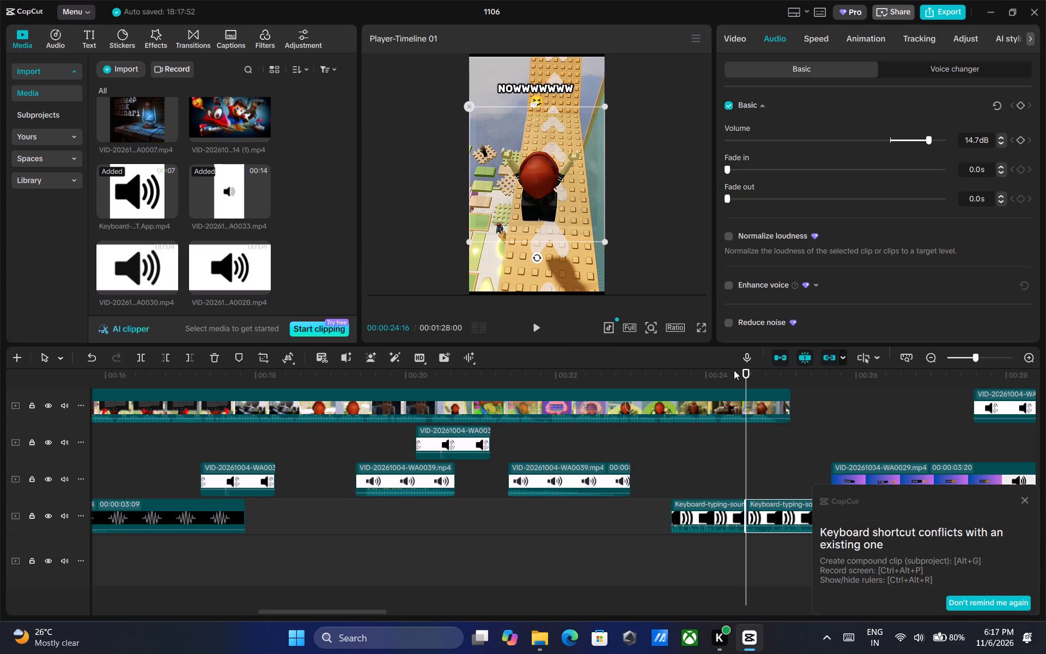
key(Return)
key(Delete)
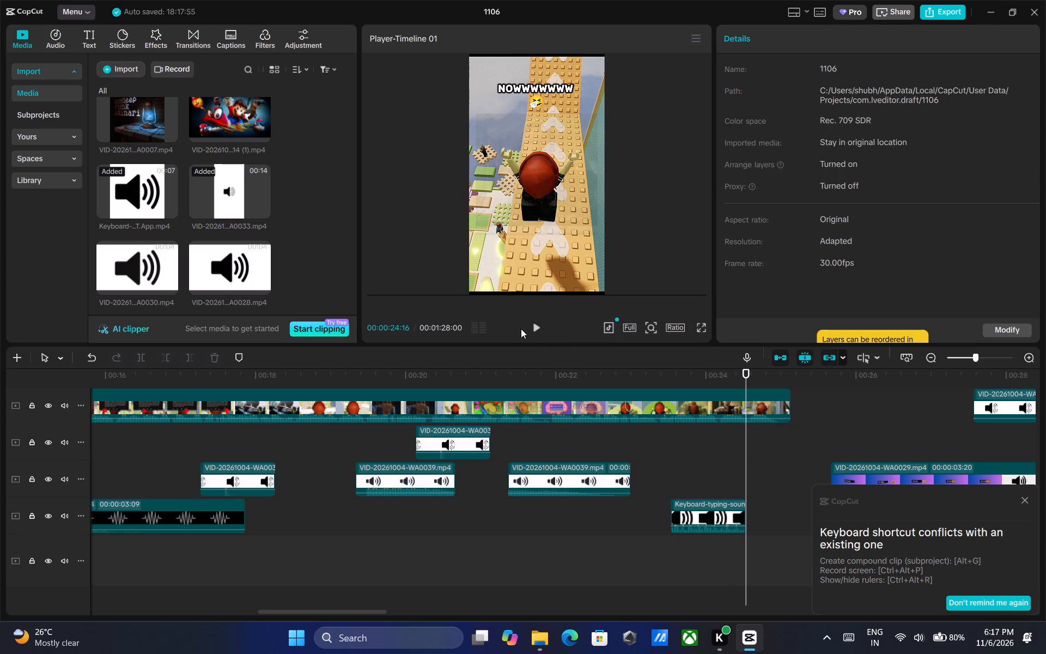
Add the WA0036 clip on the track directly below the gameplay video, starting level with the keyboard-typing clip.
double_click(538, 325)
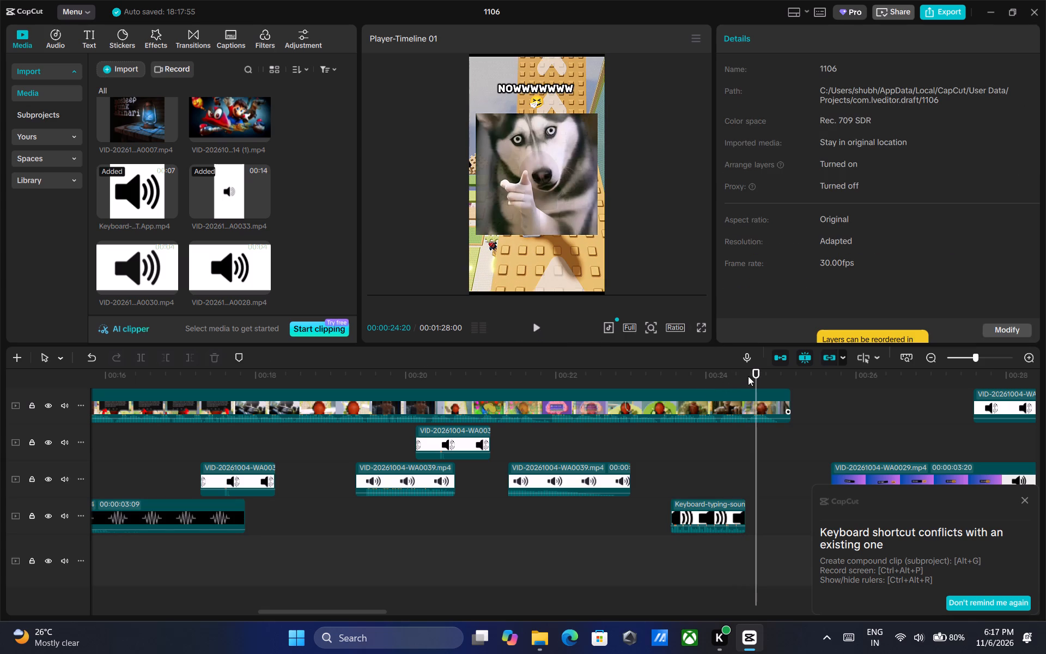
click(753, 374)
scroll(203, 231, down, 2)
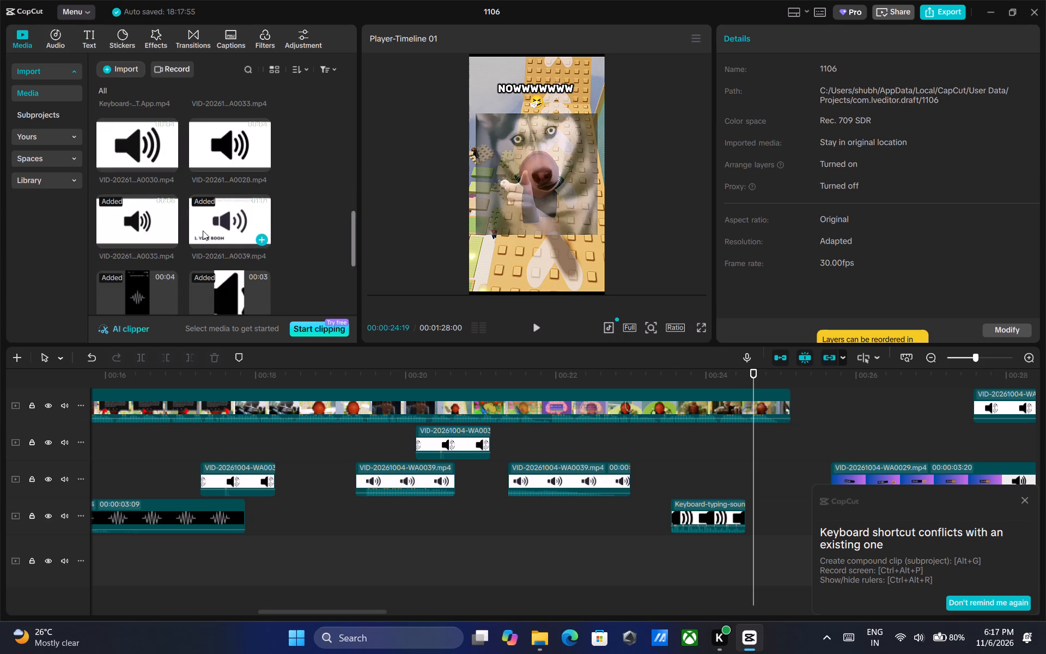
scroll(189, 226, down, 2)
drag(118, 173, 710, 473)
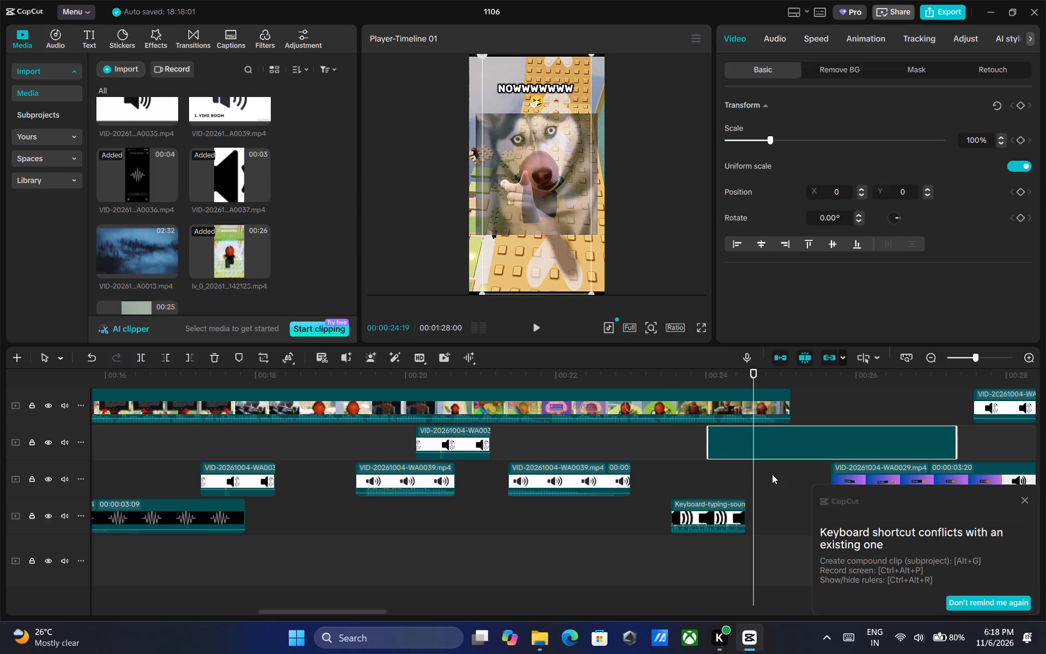
drag(811, 439, 777, 439)
Lower the new WA0036 clip's volume to -4.1 dB and play it against the video.
click(776, 39)
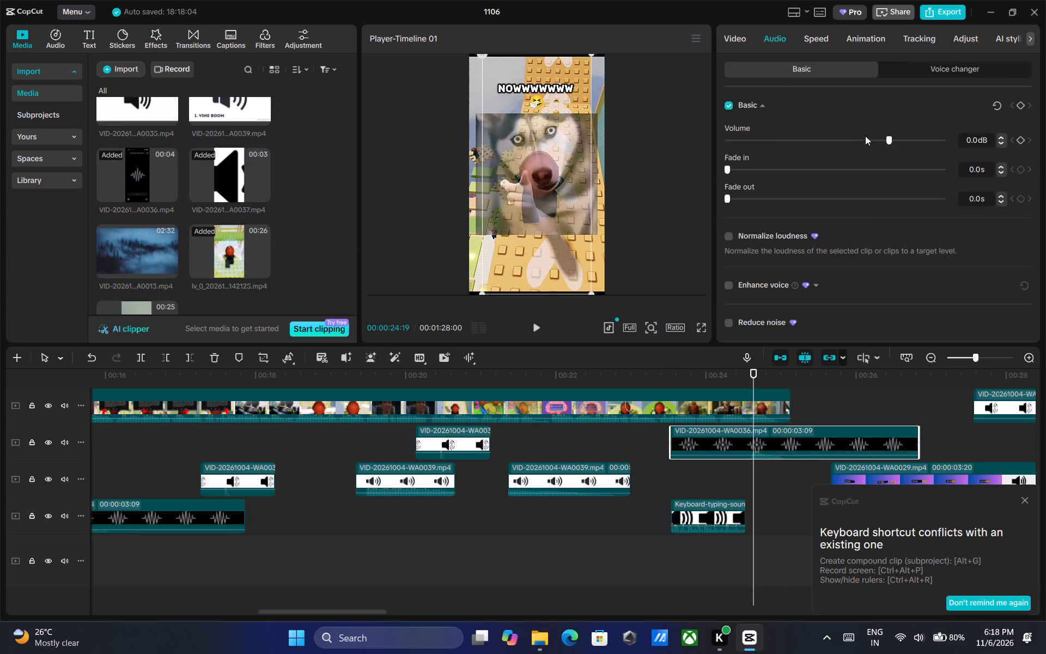
click(868, 136)
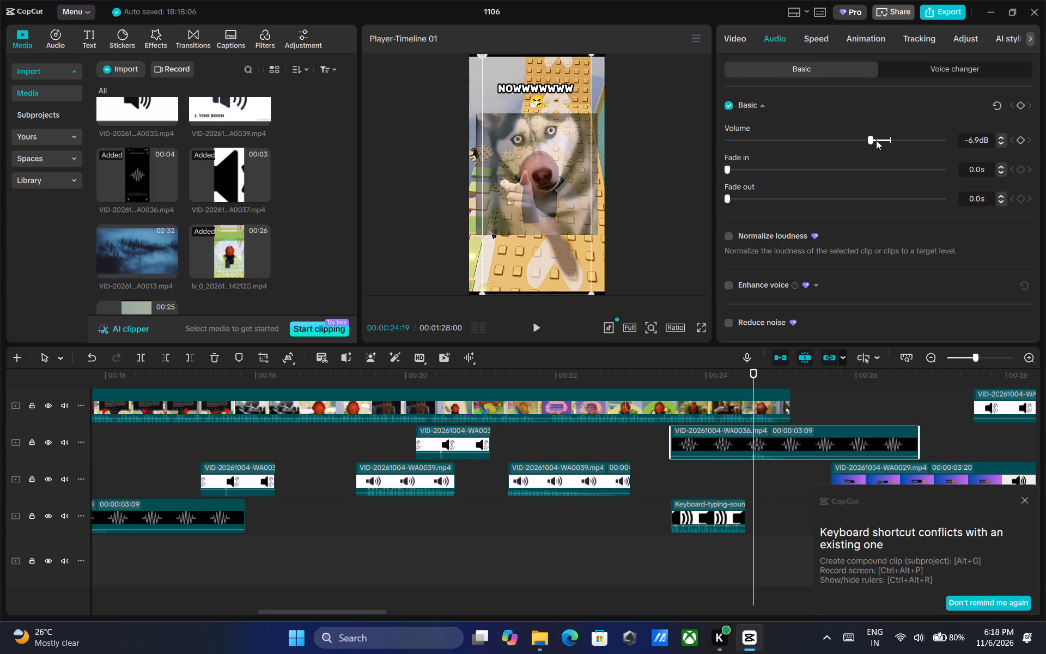
click(875, 139)
click(532, 322)
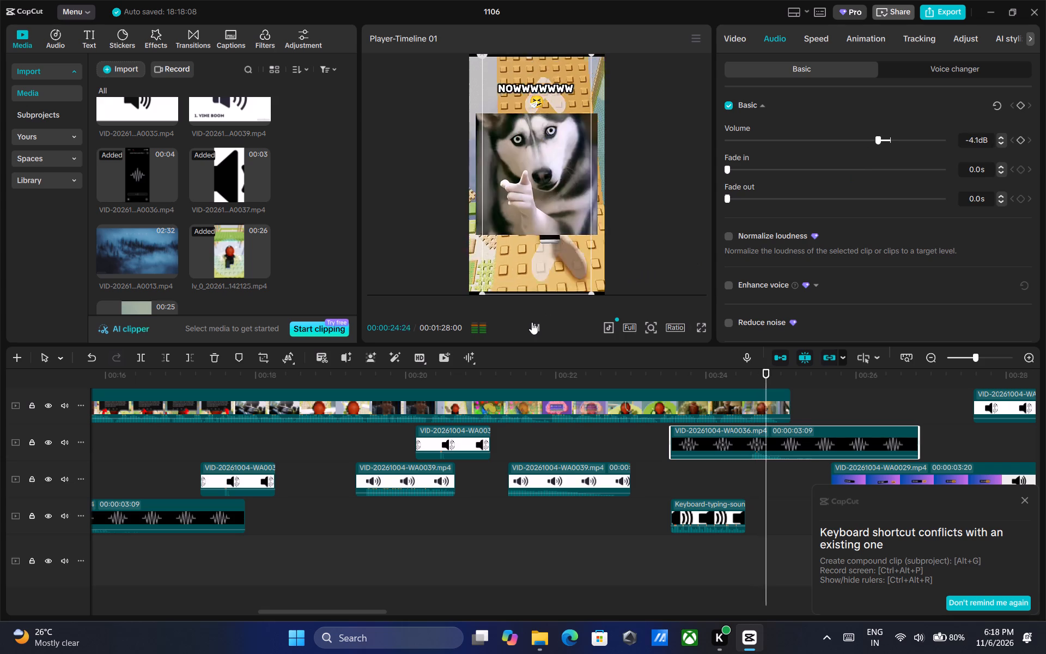
click(532, 322)
Split the new WA0036 clip at 00:00:24:28 and delete the remainder.
drag(795, 371, 777, 372)
key(ctrl+b)
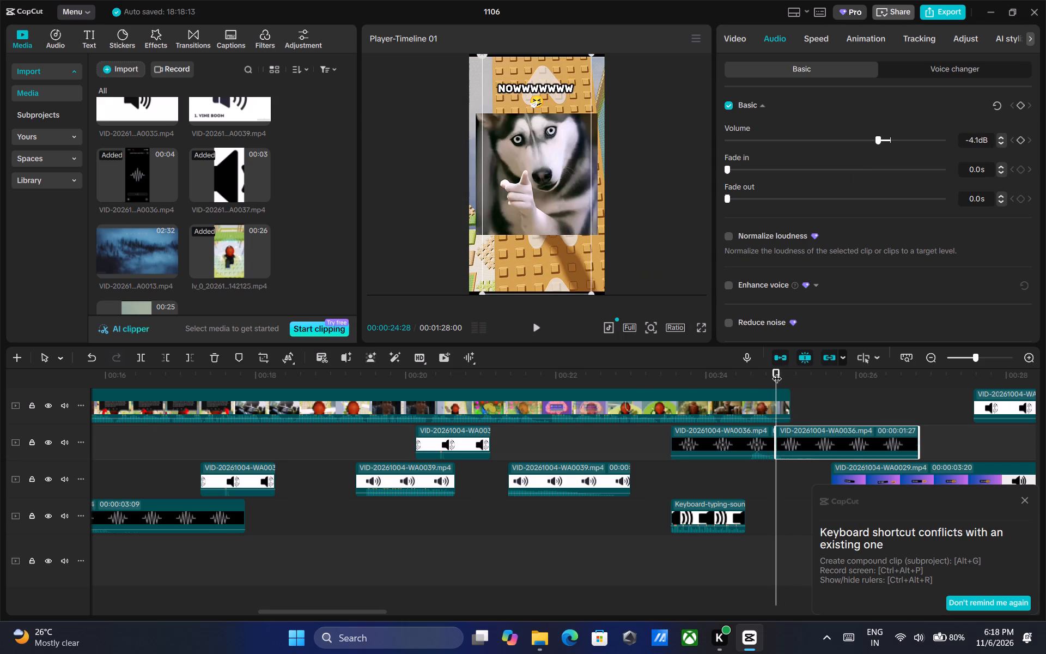
key(Delete)
Dismiss the shortcut-conflict notice and play the spare clips beyond the video's end to examine the sound in WA0029.
click(944, 468)
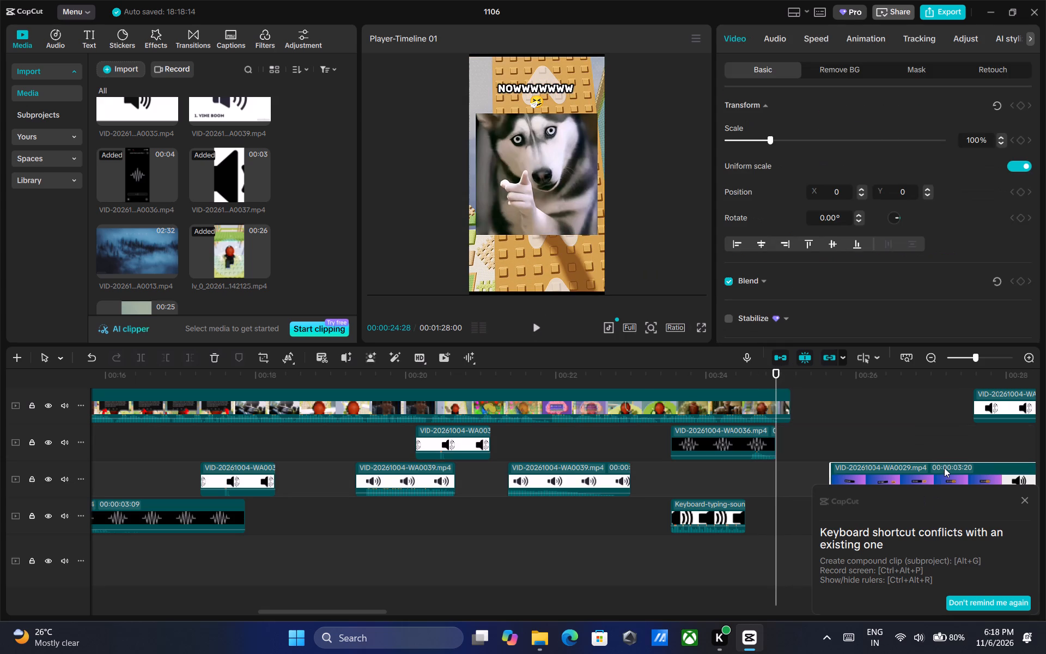
click(1025, 500)
click(913, 423)
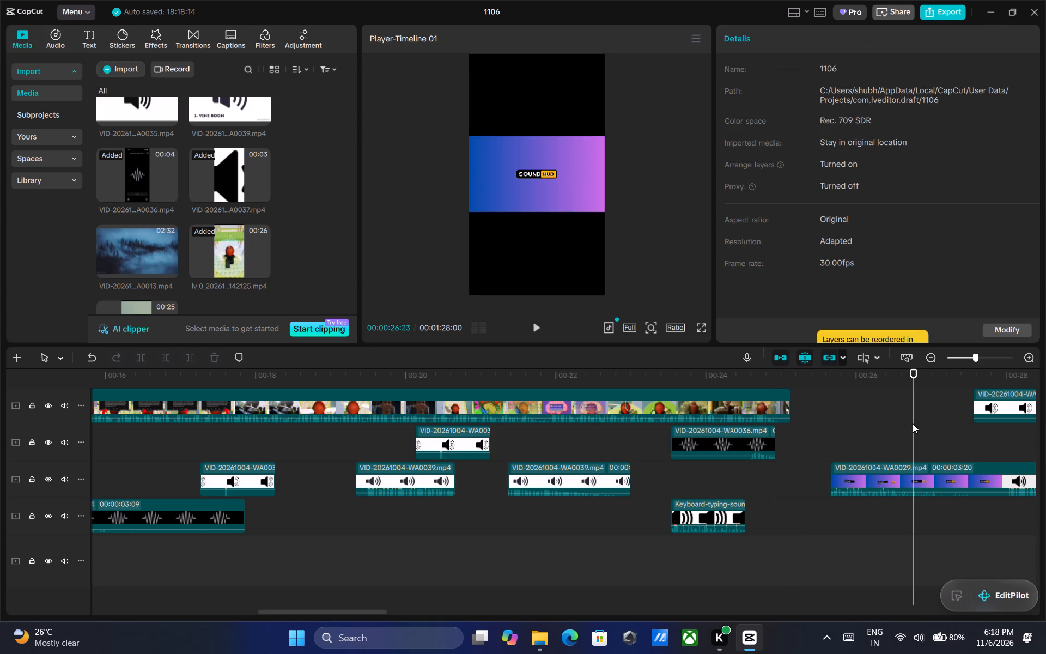
drag(349, 610, 353, 610)
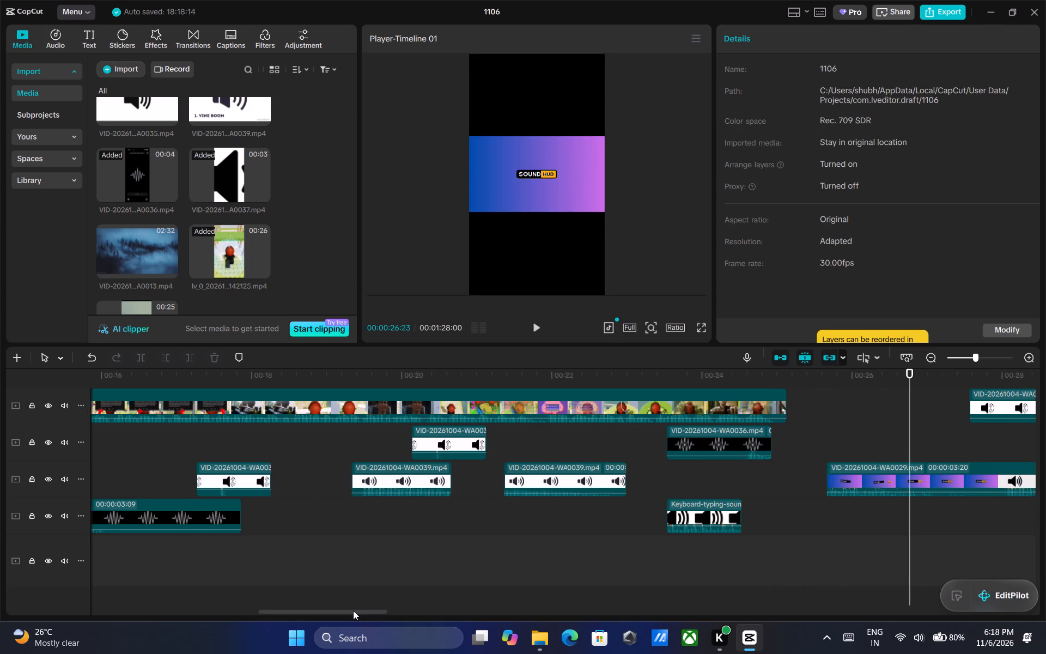
drag(353, 610, 377, 610)
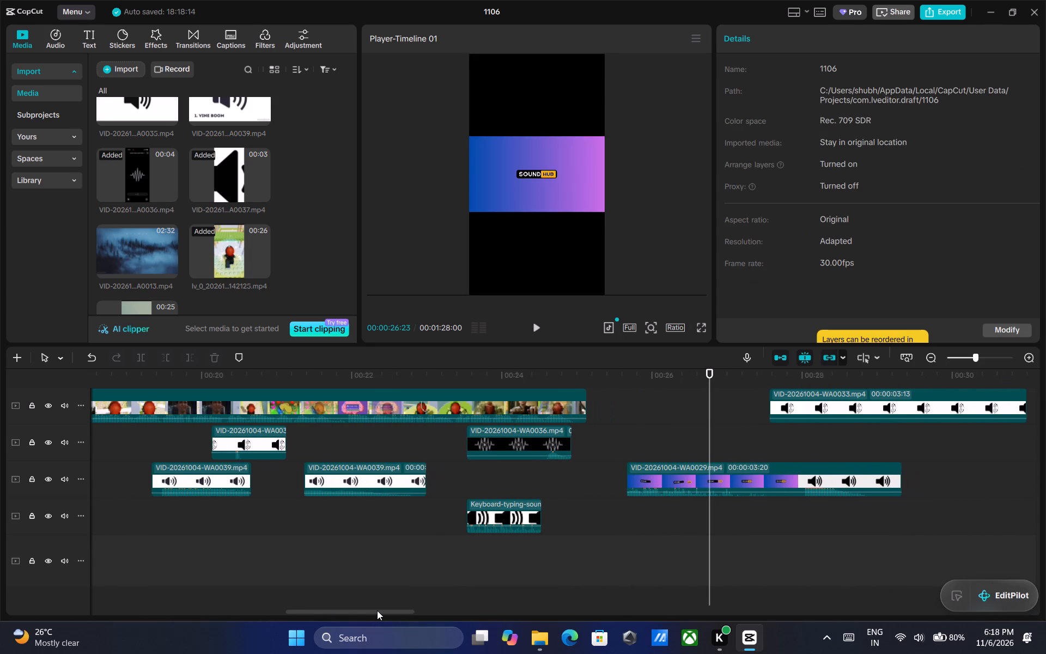
drag(377, 610, 388, 610)
drag(633, 376, 668, 378)
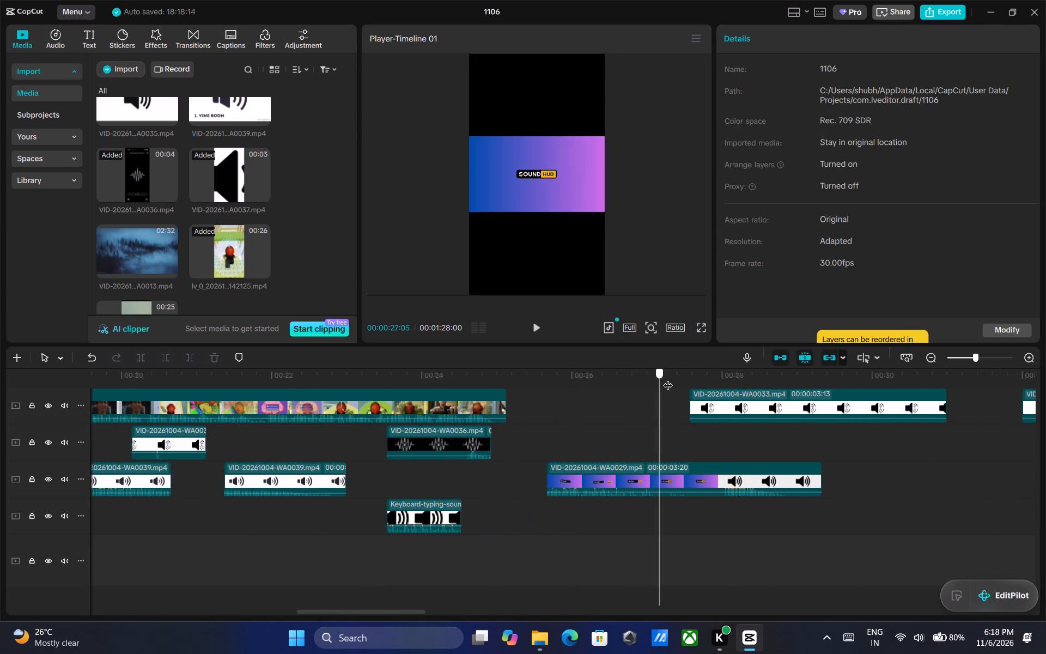
drag(668, 378, 695, 380)
click(536, 325)
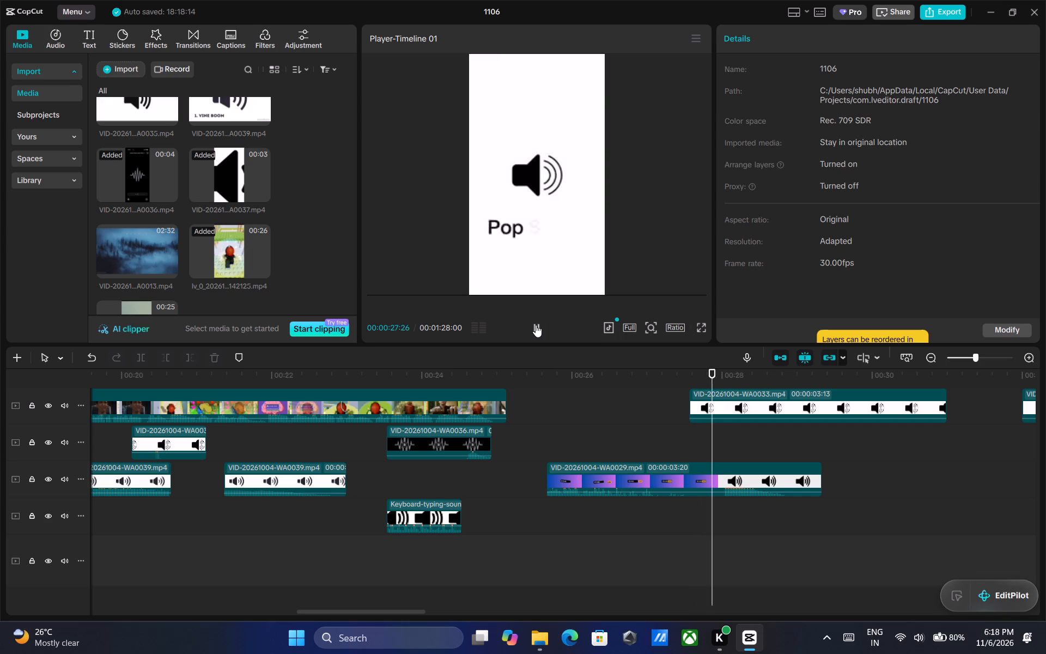
click(536, 325)
click(536, 325)
click(536, 325)
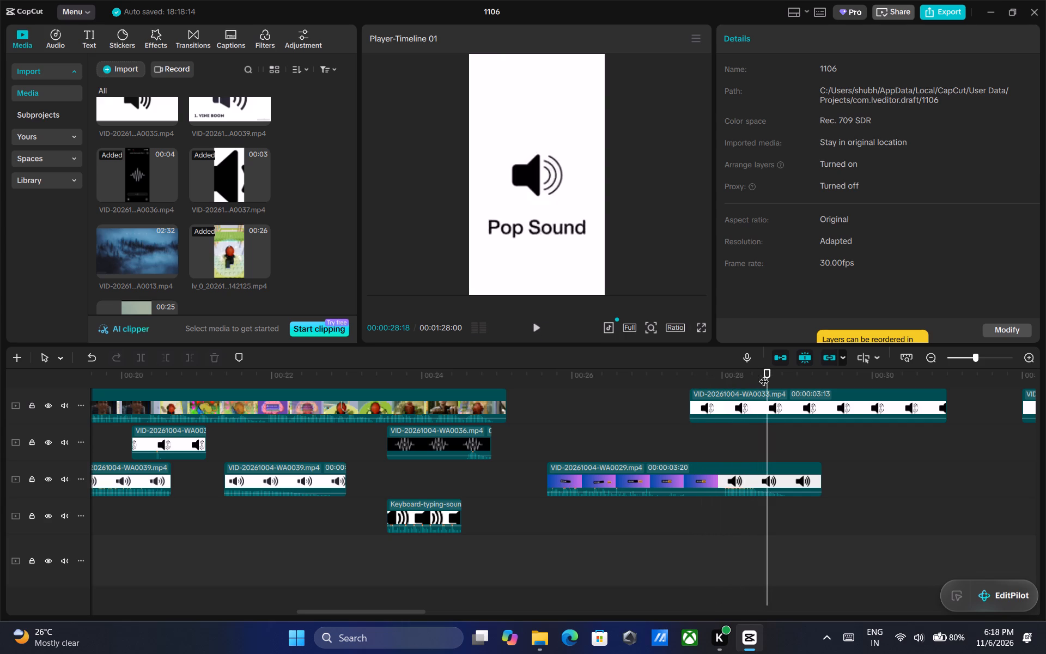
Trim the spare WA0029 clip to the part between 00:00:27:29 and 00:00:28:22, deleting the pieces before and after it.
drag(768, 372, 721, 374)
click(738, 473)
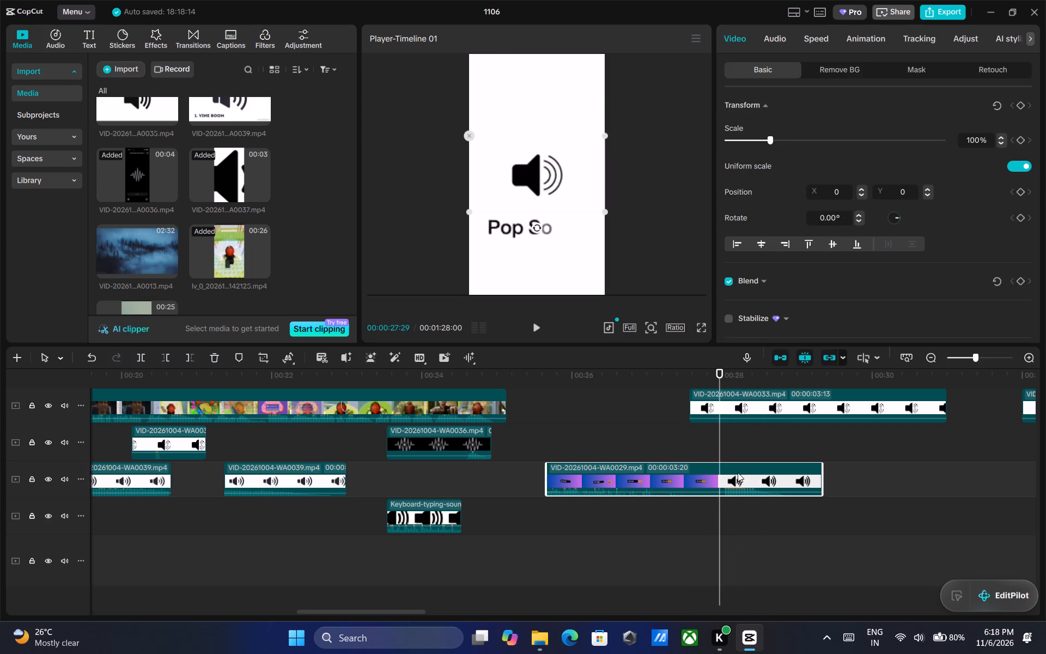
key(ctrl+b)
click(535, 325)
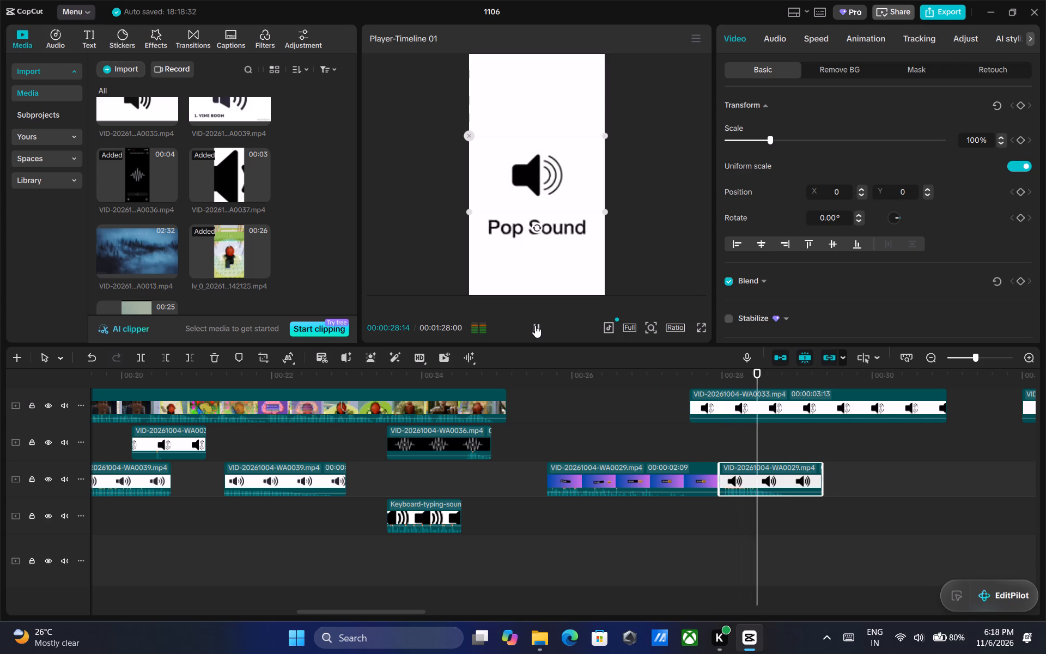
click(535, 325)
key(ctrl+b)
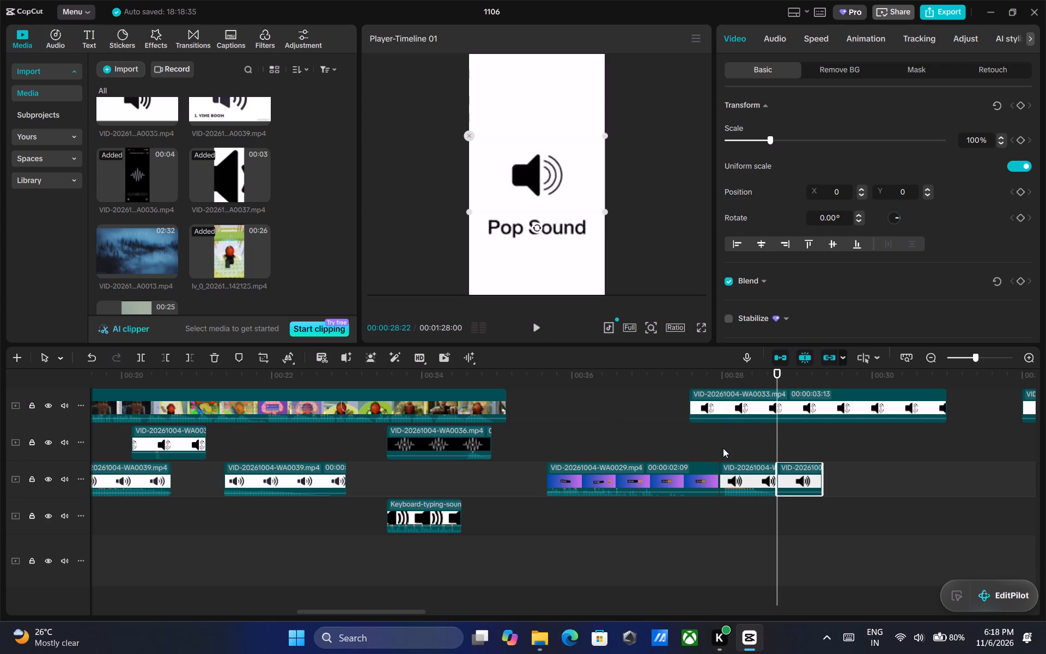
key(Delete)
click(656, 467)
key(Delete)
Delete the other spare sound clips beyond the end of the gameplay video, including the WA0033 and WA0039 leftovers.
click(746, 407)
key(Delete)
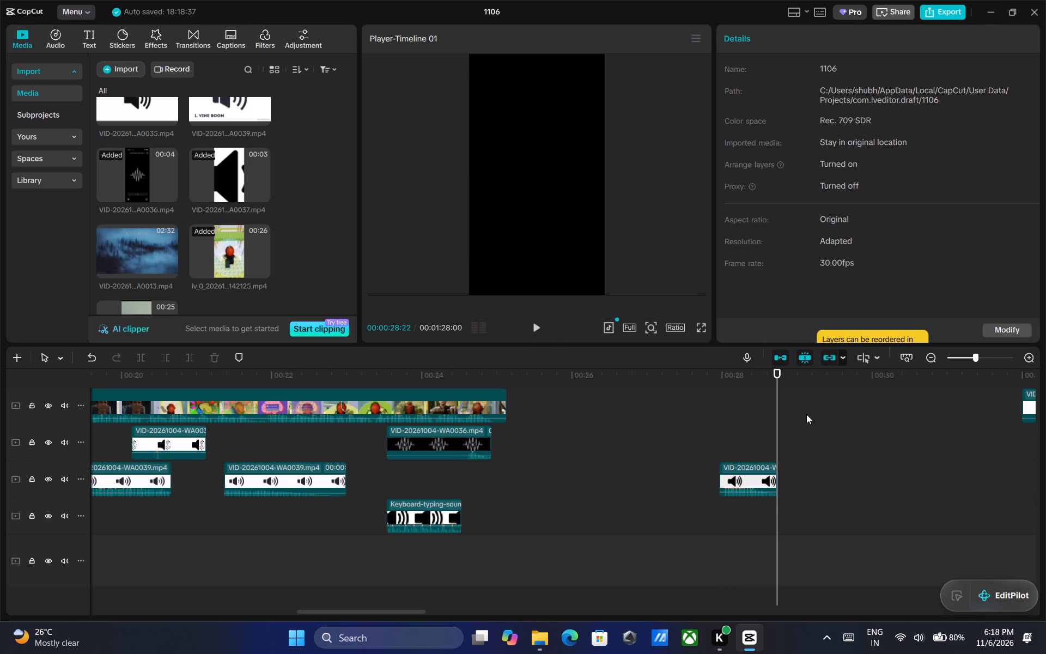
click(1027, 404)
key(Delete)
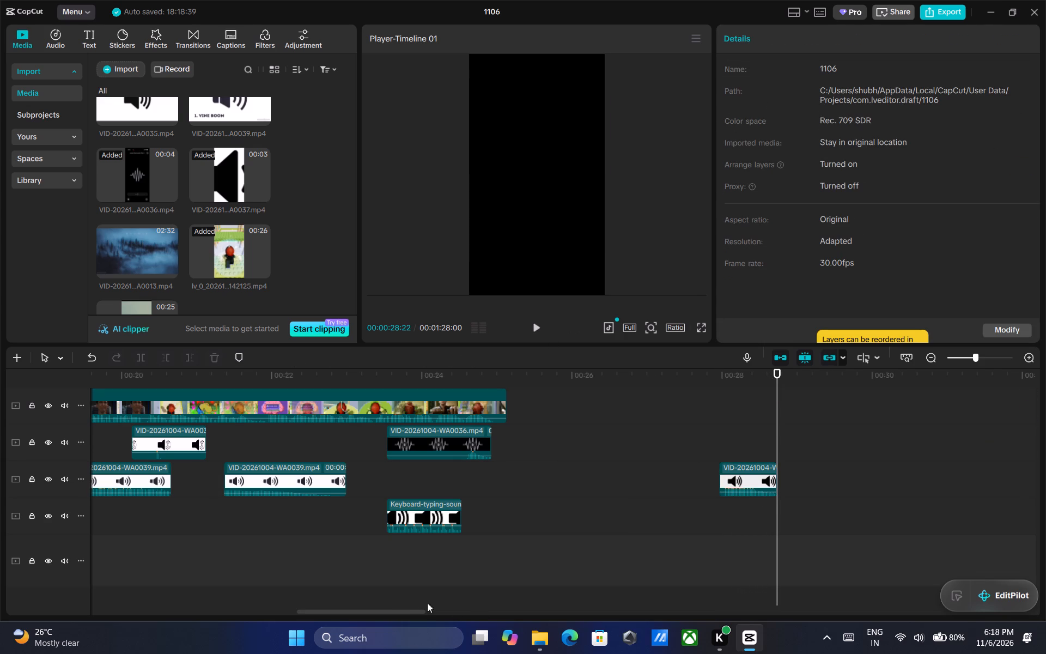
drag(400, 611, 512, 610)
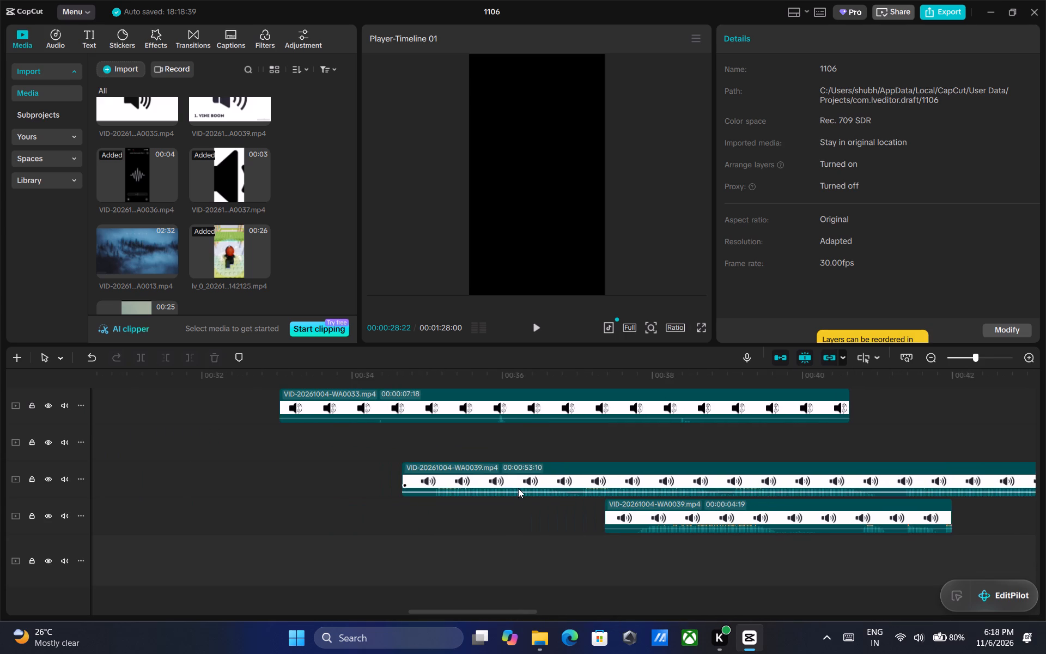
click(520, 479)
key(Delete)
click(535, 400)
key(Delete)
click(633, 512)
key(Delete)
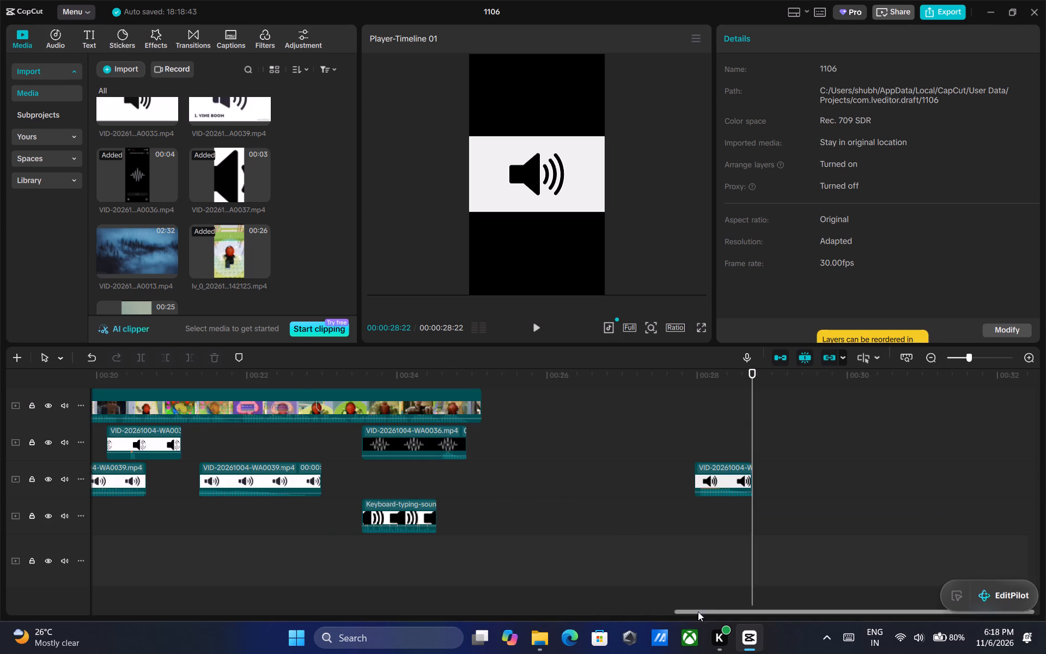
Copy the trimmed WA0029 piece beyond the video's end and delete it from the timeline.
click(720, 478)
right_click(720, 477)
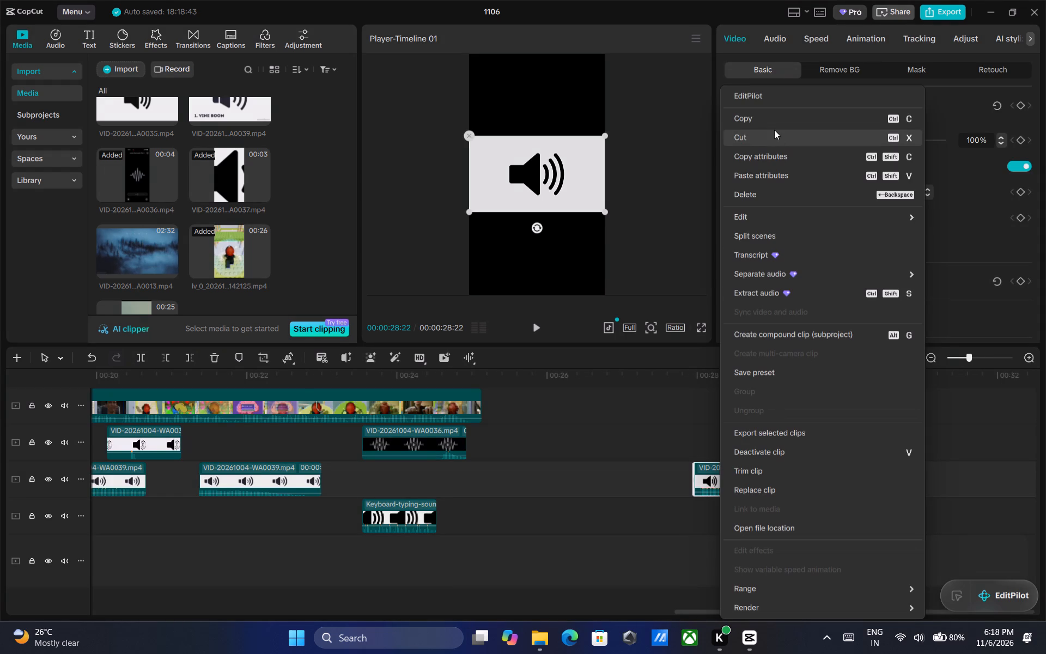
click(777, 117)
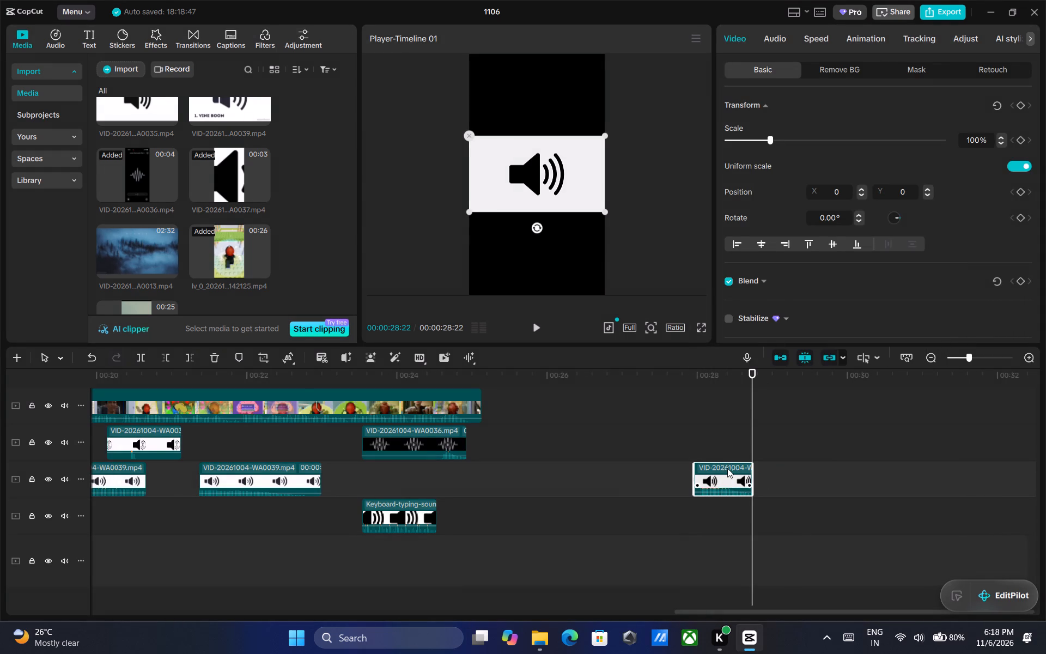
key(Delete)
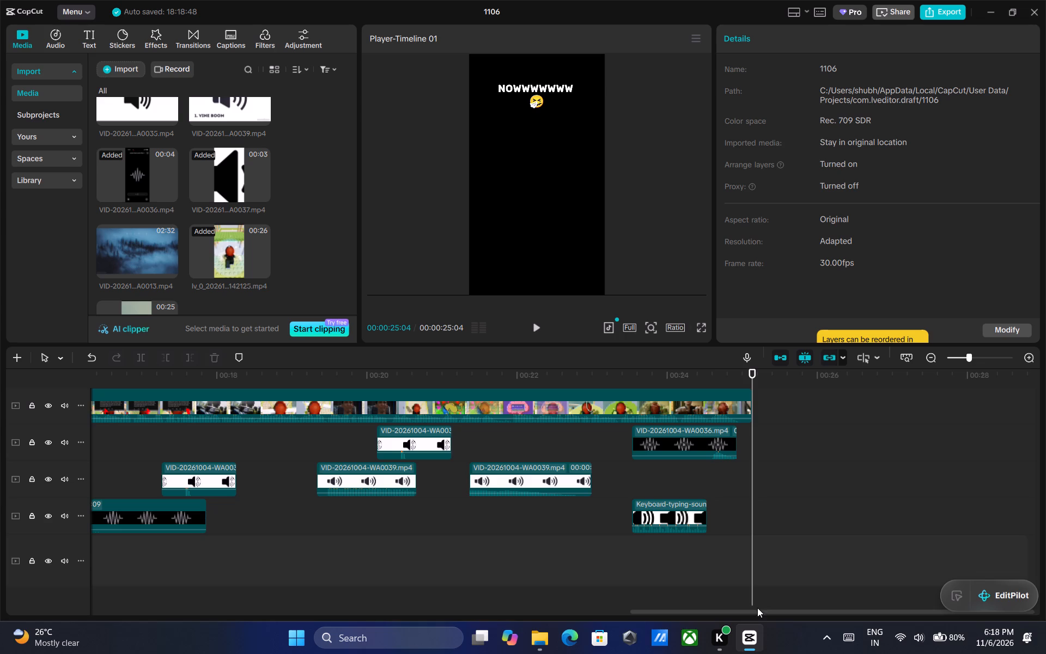
Add the WA0014 (1) music clip to the bottom track, starting at the beginning of the timeline.
drag(757, 611, 149, 597)
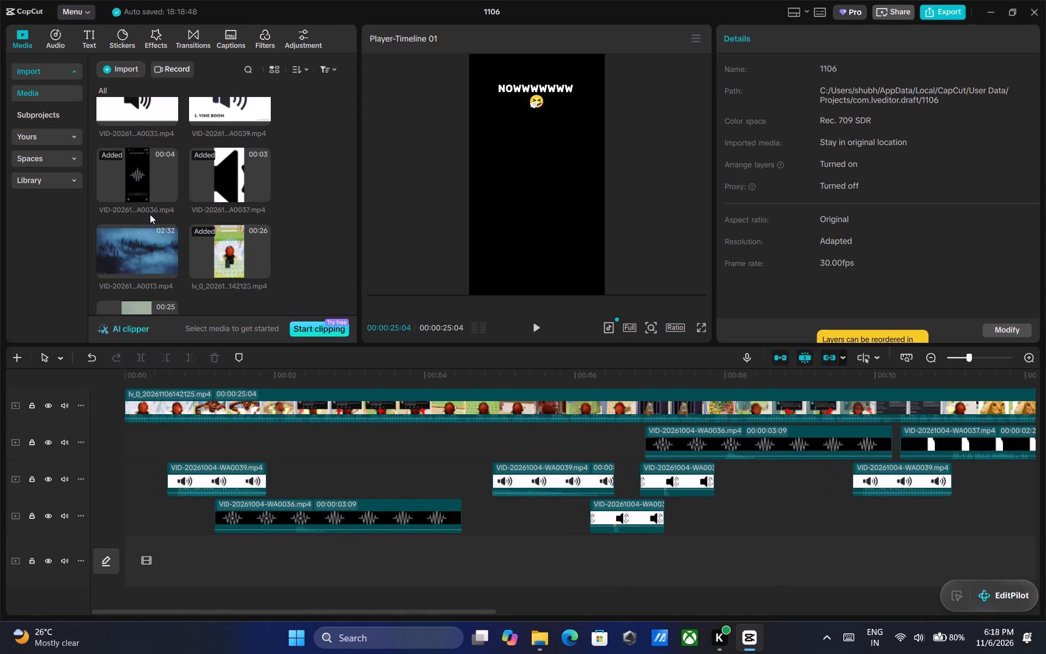
scroll(150, 214, down, 3)
scroll(150, 214, up, 14)
scroll(174, 173, down, 1)
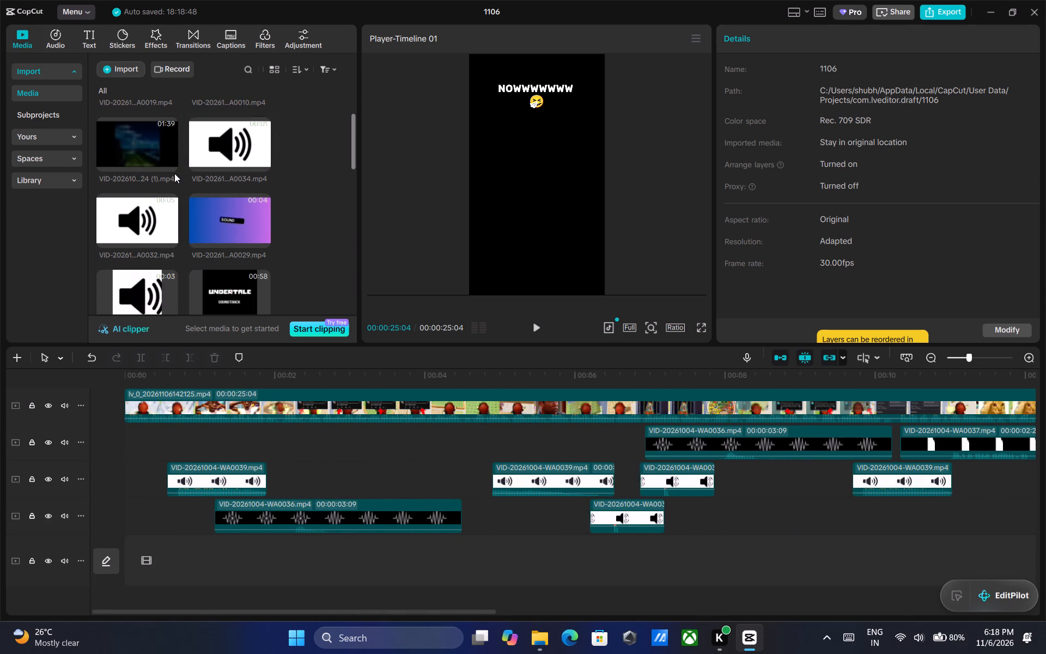
scroll(174, 174, down, 2)
drag(219, 242, 115, 560)
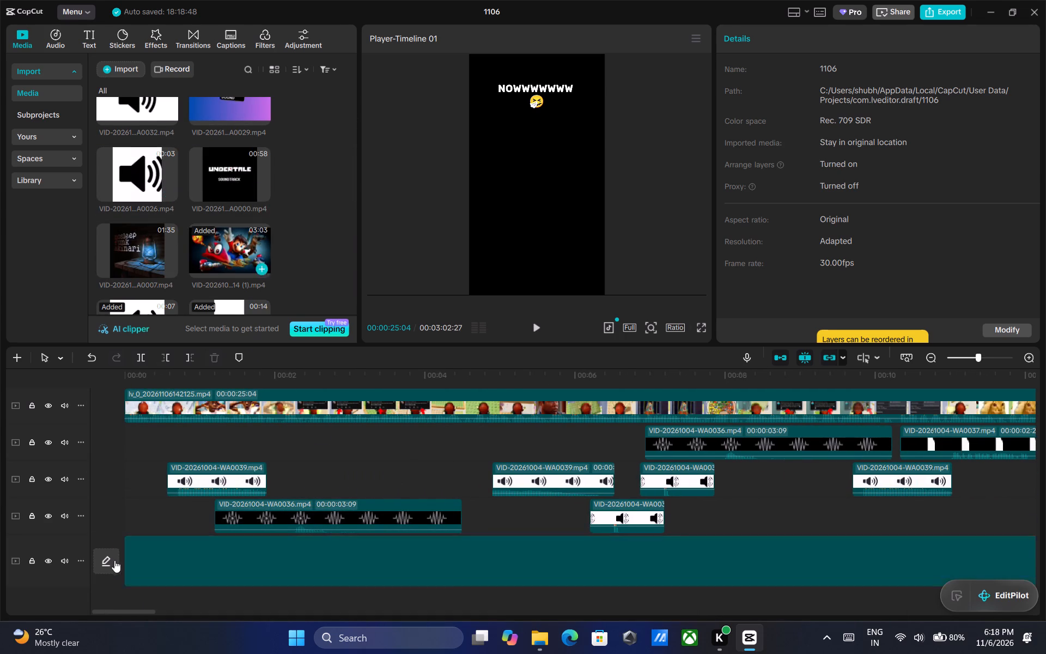
Lower the WA0014 (1) music clip's volume to -14.8 dB.
click(777, 37)
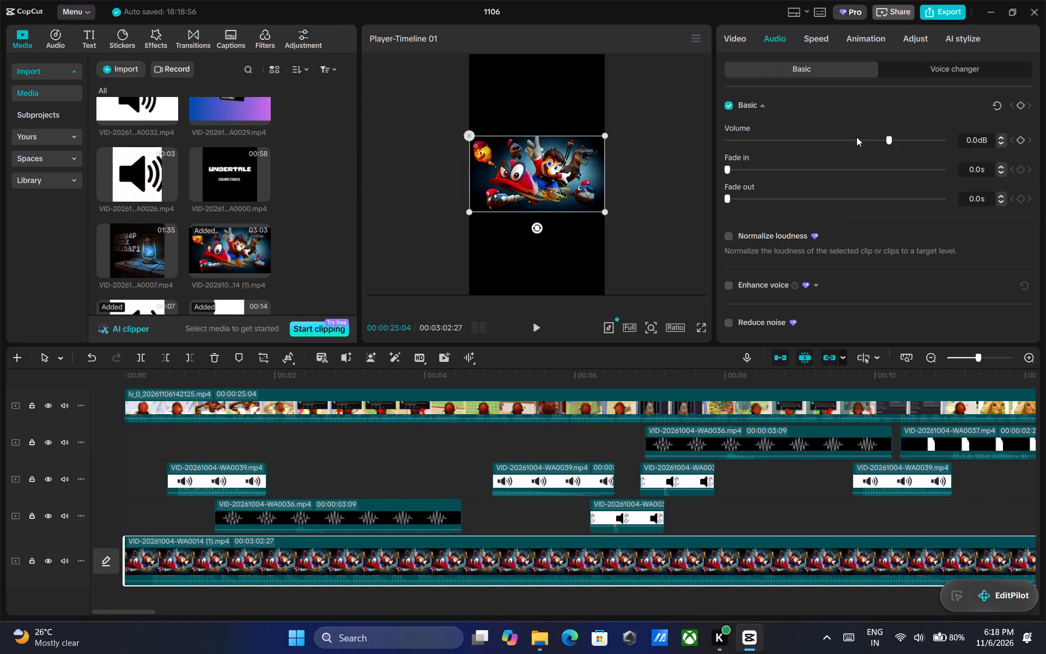
click(863, 137)
click(856, 137)
click(851, 137)
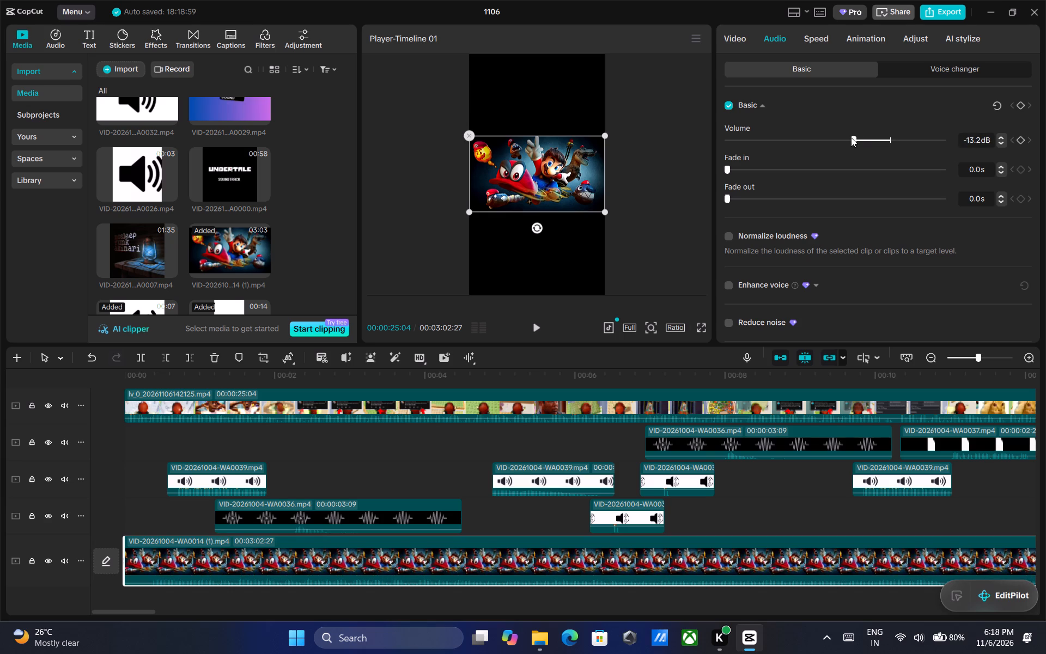
double_click(850, 137)
click(847, 137)
Return to the start of the timeline and raise the gameplay video's exposure to 4.
click(132, 435)
drag(130, 374, 117, 374)
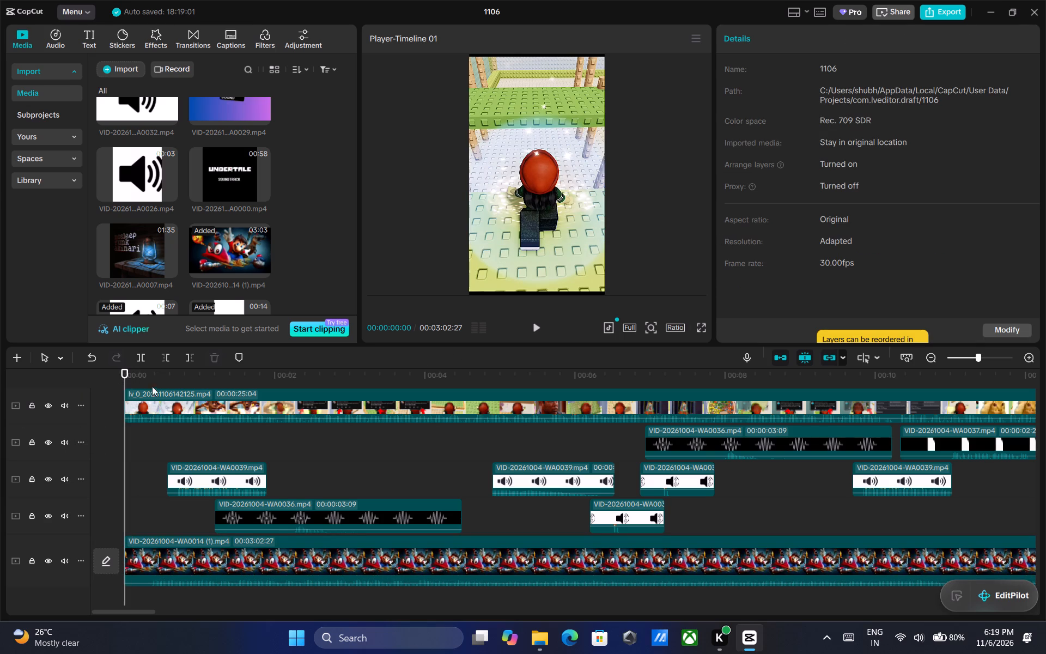
click(165, 397)
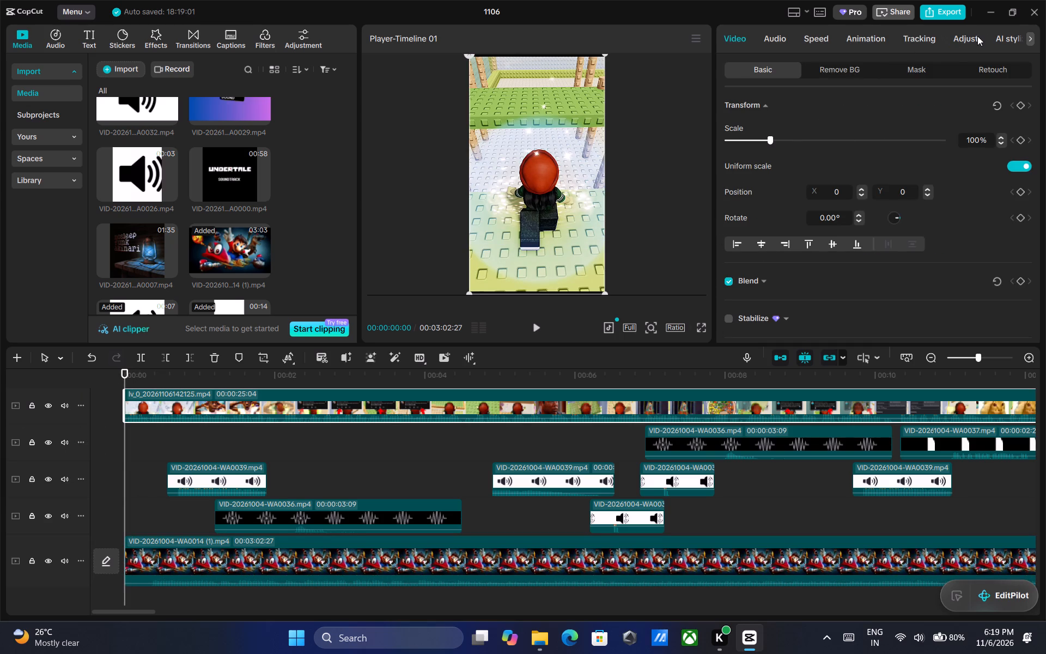
click(971, 36)
scroll(865, 172, down, 6)
scroll(885, 175, up, 1)
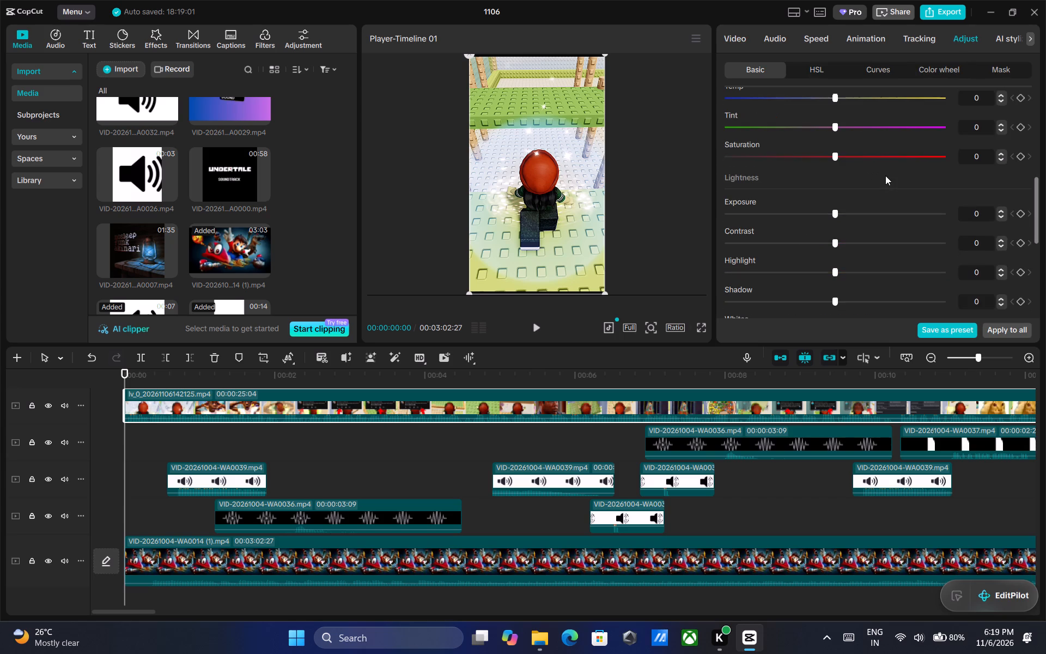
triple_click(1001, 208)
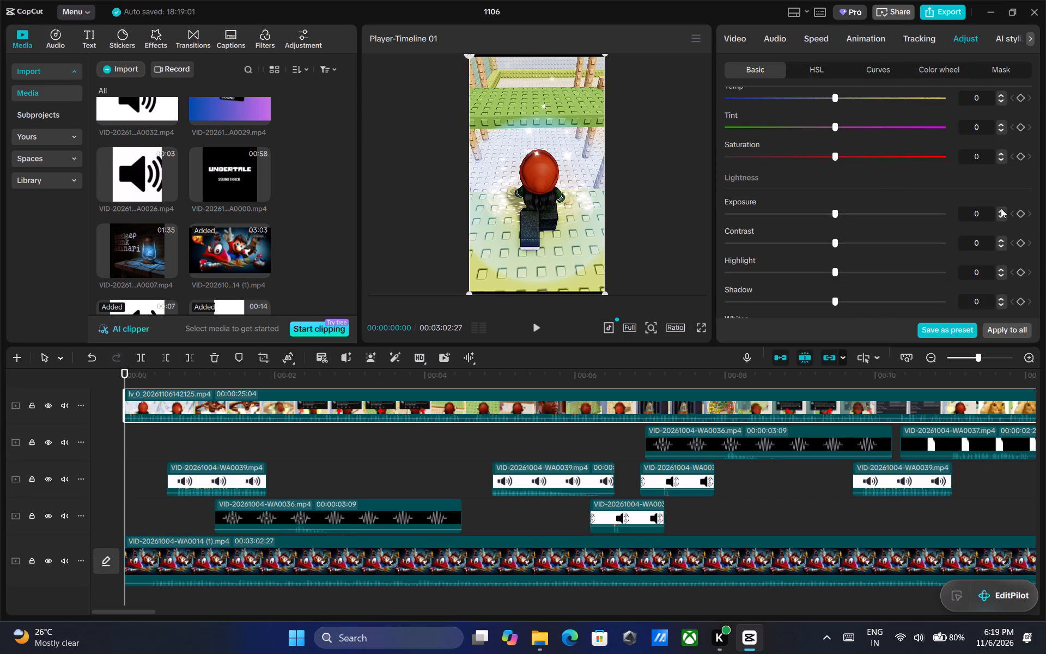
click(1001, 208)
triple_click(1001, 210)
click(1001, 210)
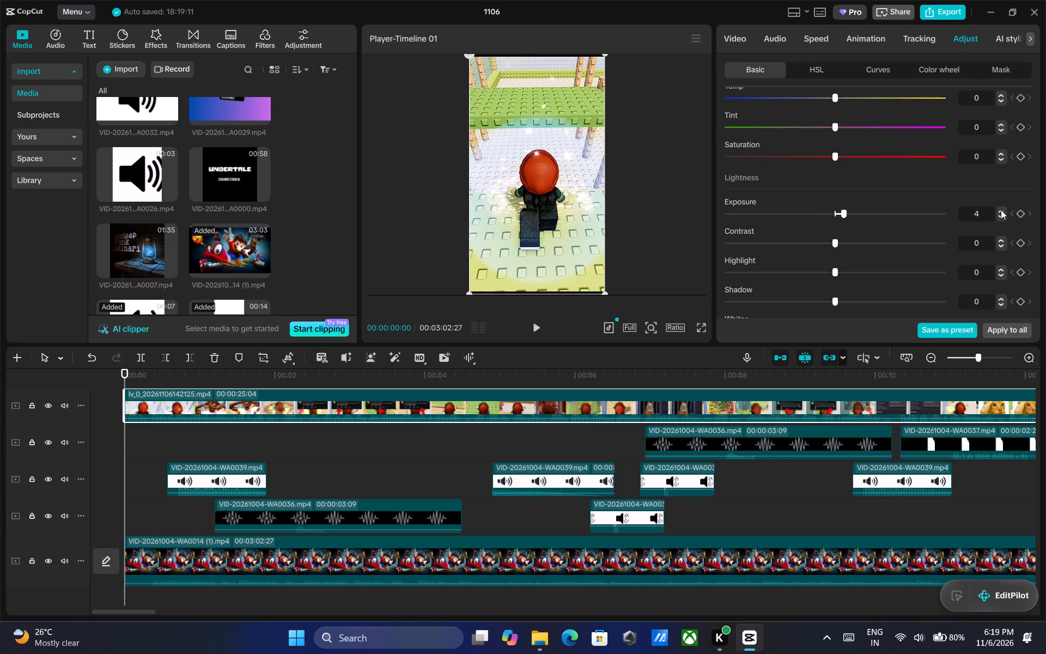
Set the gameplay video's exposure to 3, and its contrast, highlight, shadow, whites, blacks and brilliance to 1 each.
click(1001, 215)
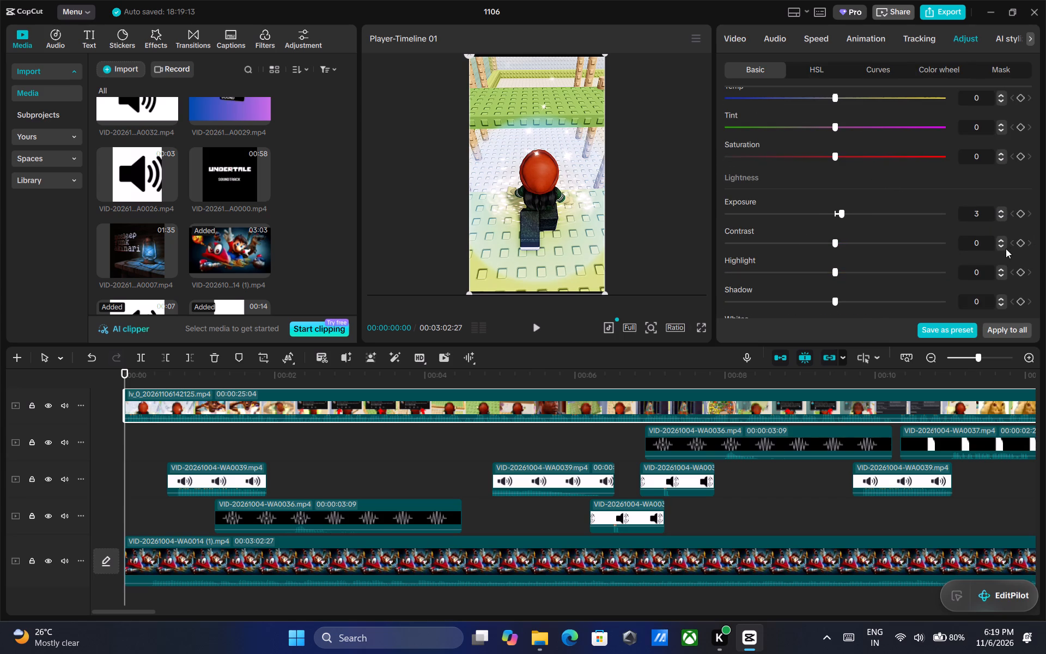
click(1000, 239)
click(999, 269)
click(1001, 298)
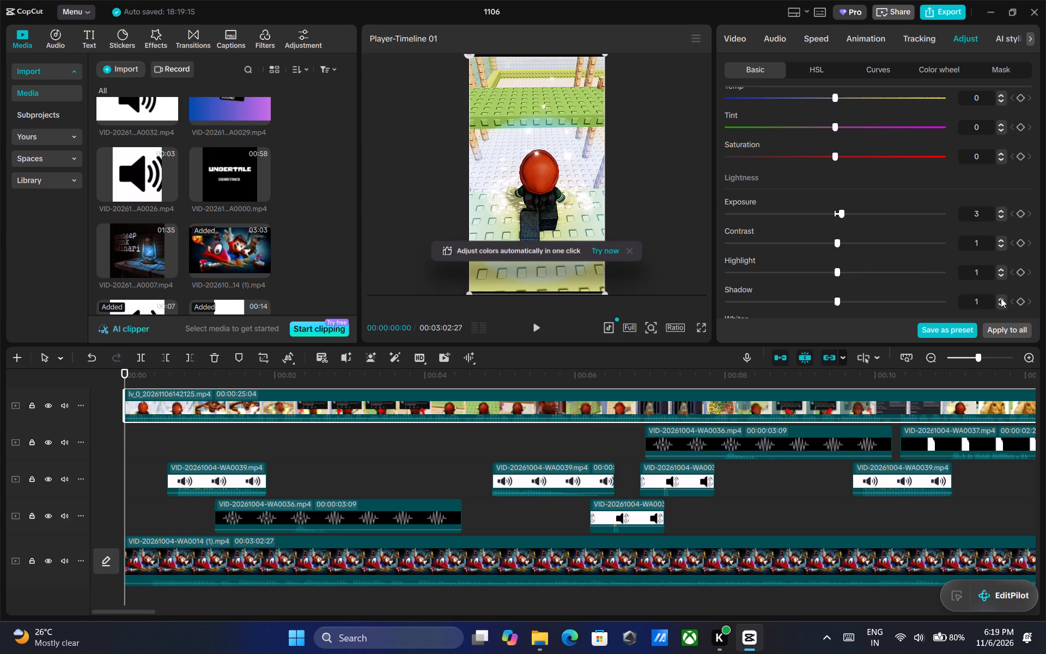
scroll(982, 269, down, 3)
click(1002, 144)
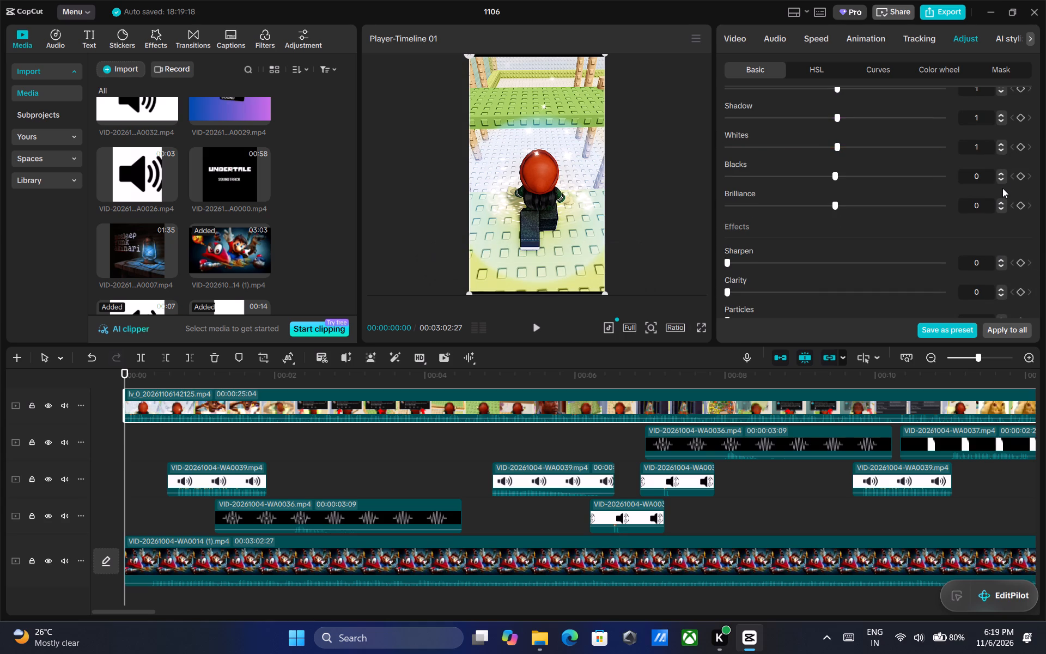
click(1002, 205)
click(1003, 172)
Set the gameplay video's sharpen to 3, its clarity, particles and fade to 1 each, and its vignette to -1.
scroll(995, 209, down, 1)
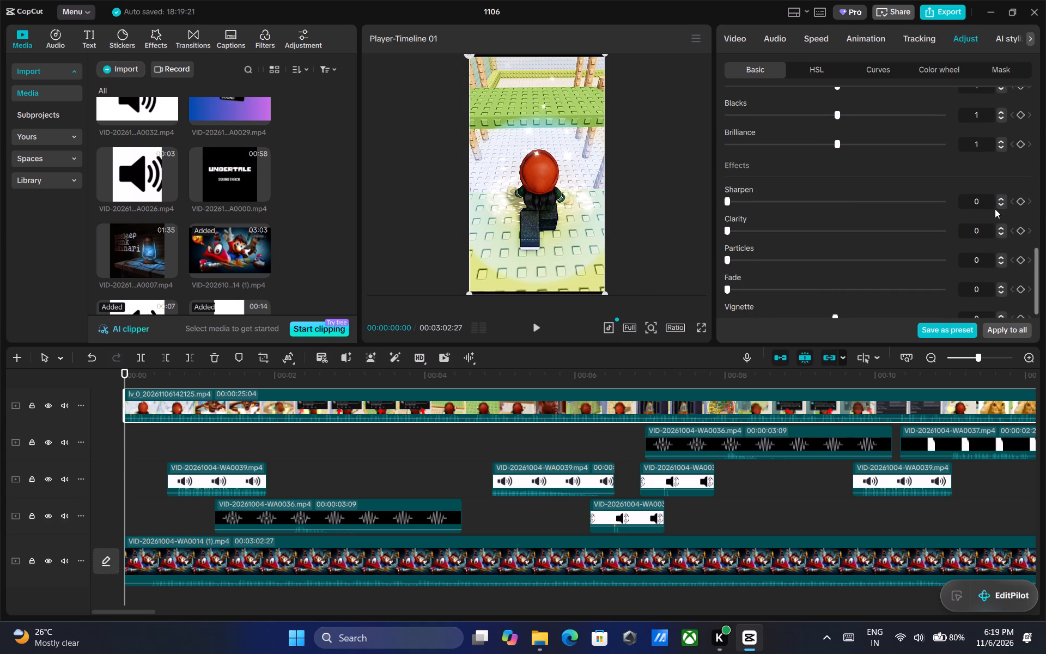
triple_click(1000, 197)
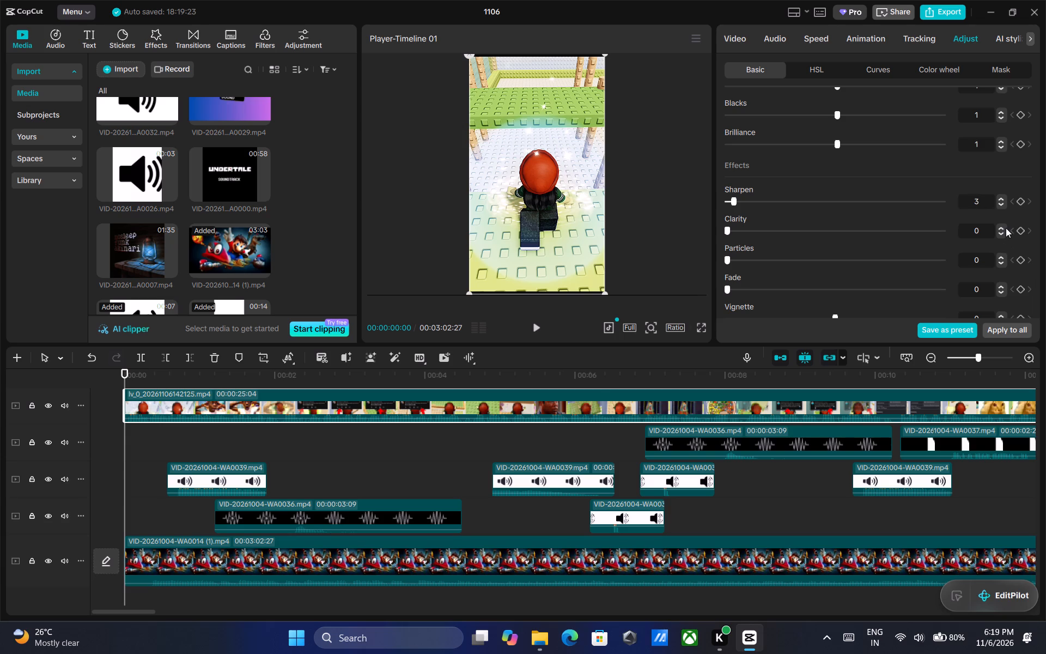
click(1002, 228)
click(1005, 256)
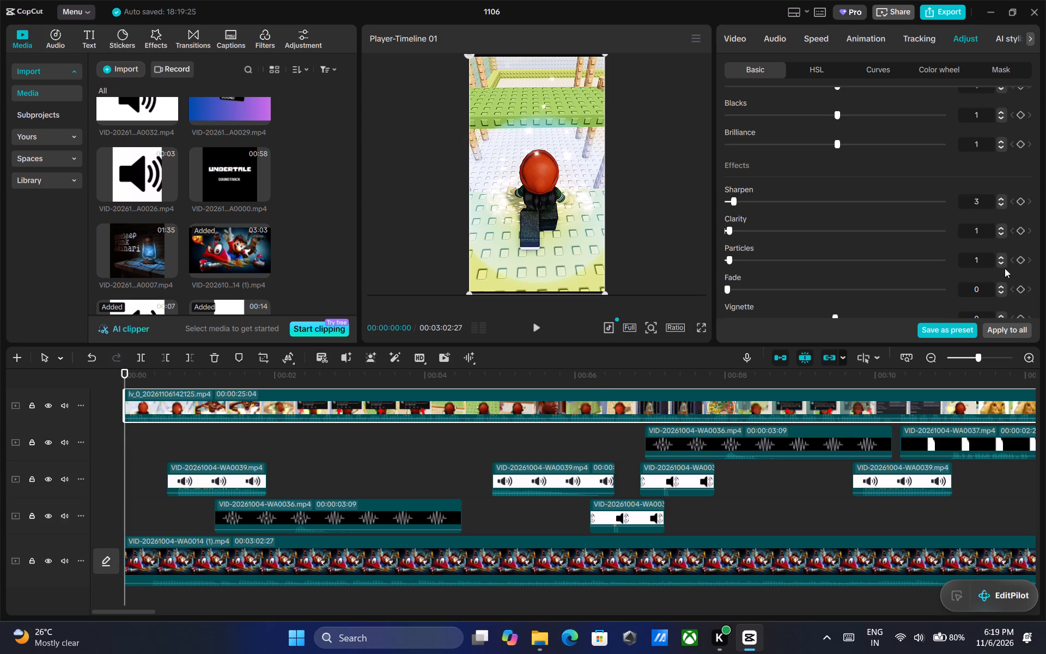
click(1004, 283)
scroll(1002, 280, down, 2)
click(999, 280)
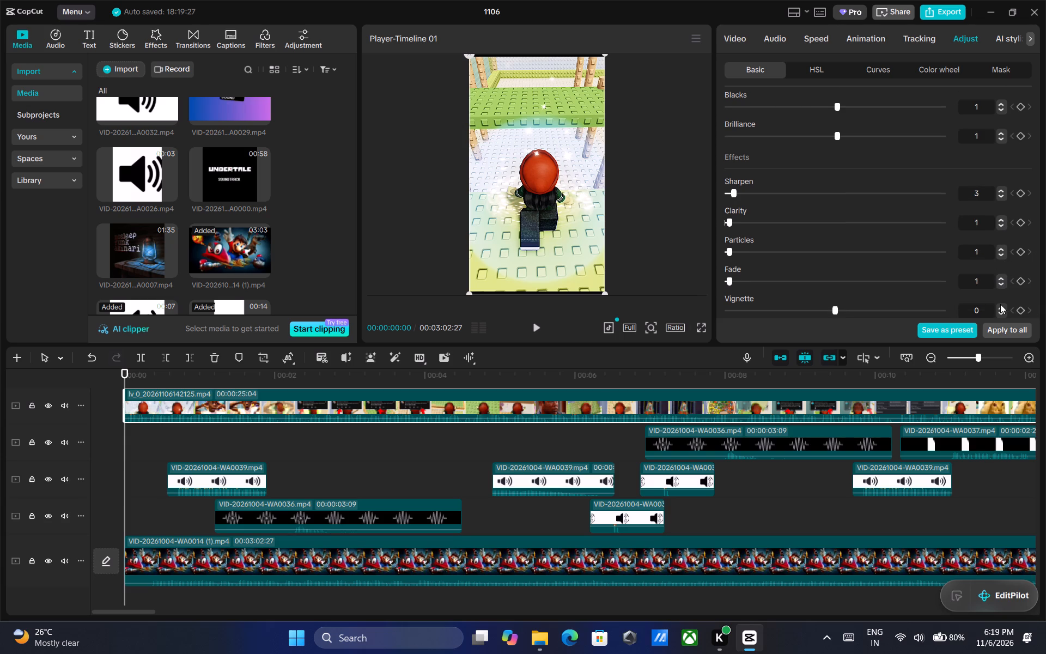
click(1000, 314)
Play the video from the start, briefly in full screen, and lower the WA0014 (1) music clip's volume to -15.3 dB during playback.
click(702, 326)
key(space)
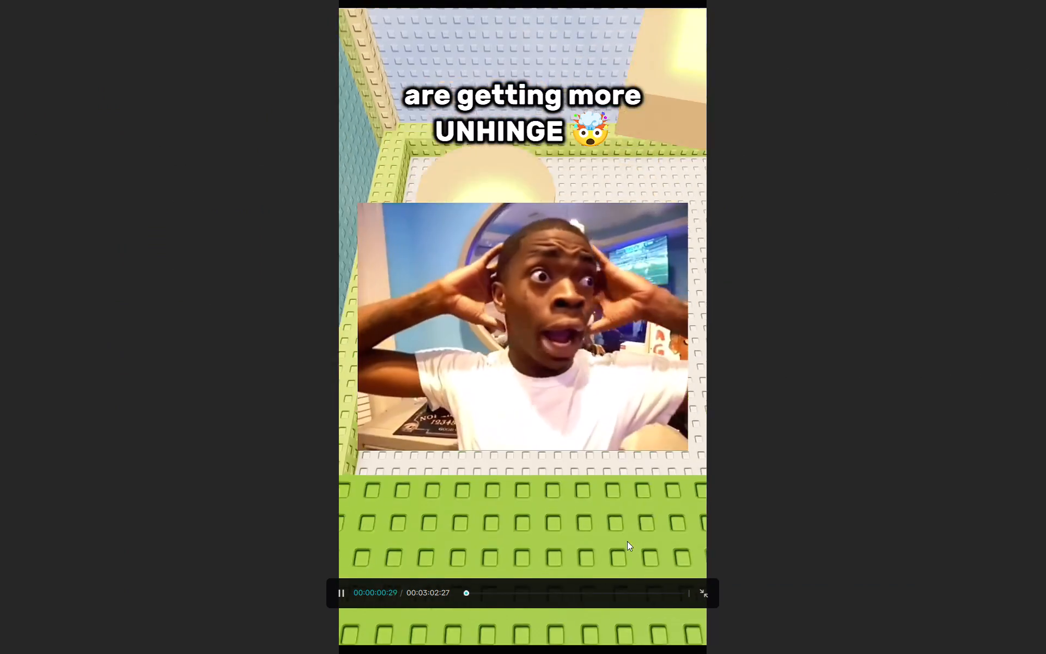
click(702, 596)
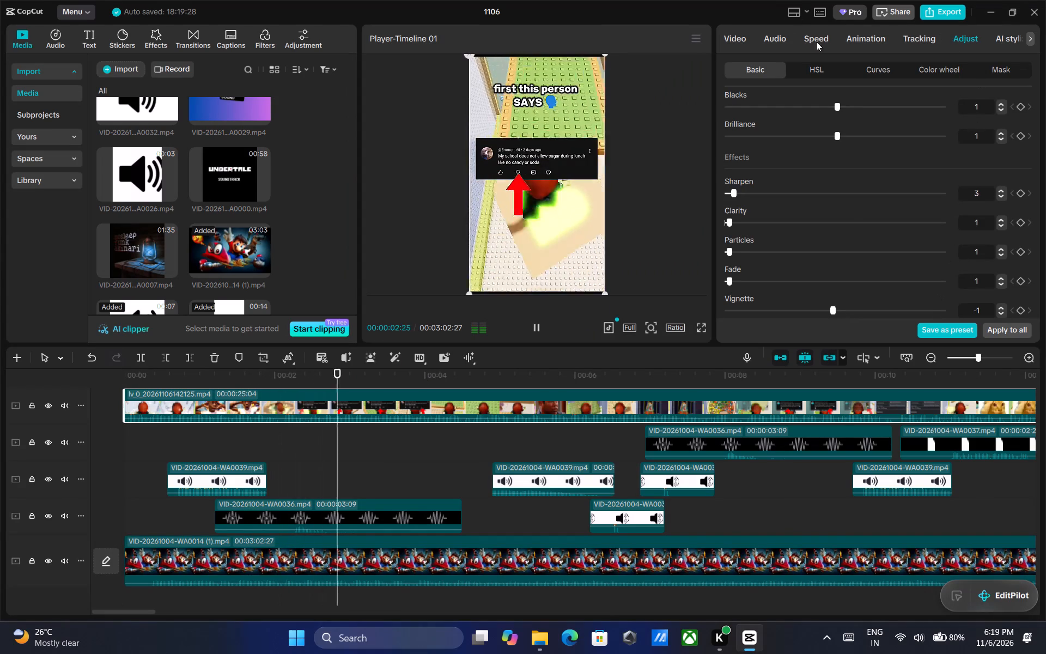
click(781, 36)
click(498, 555)
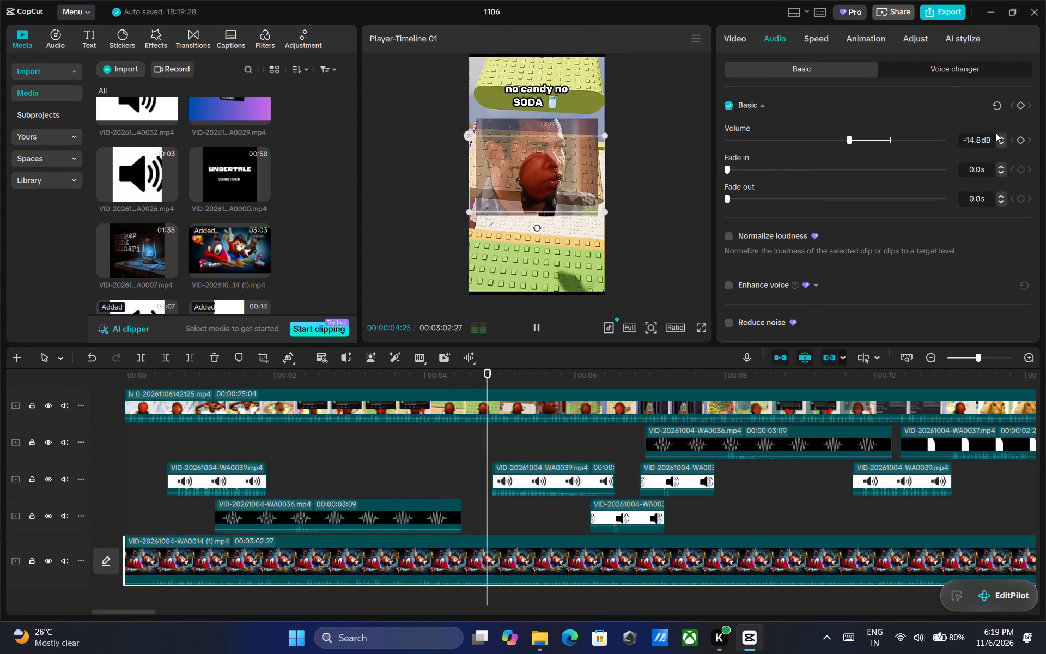
triple_click(1002, 143)
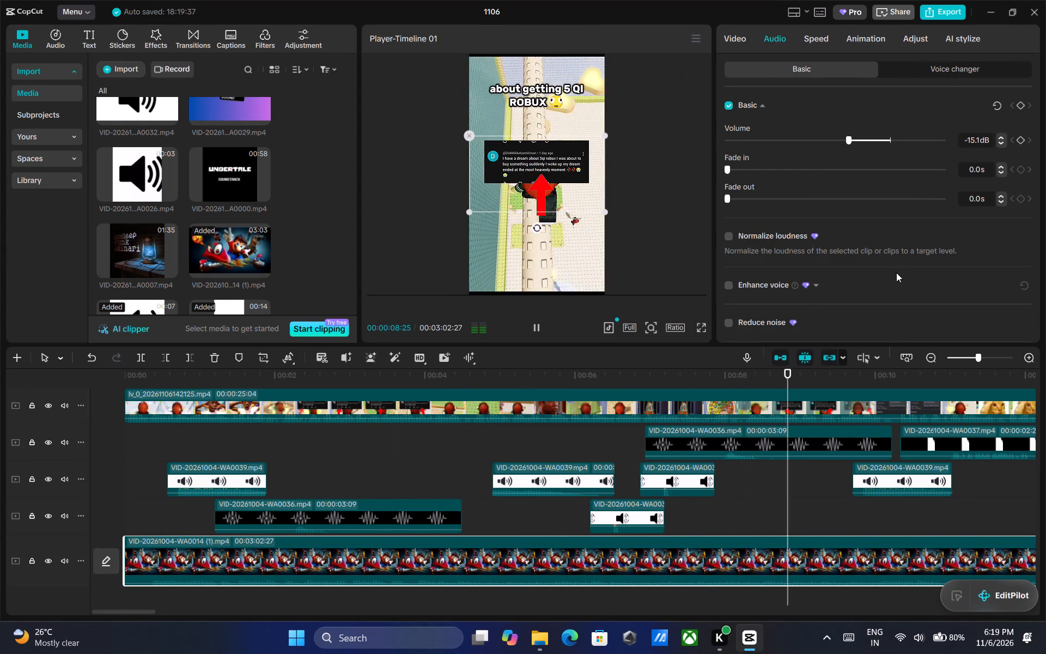
ctrl+scroll(741, 496, down, 8)
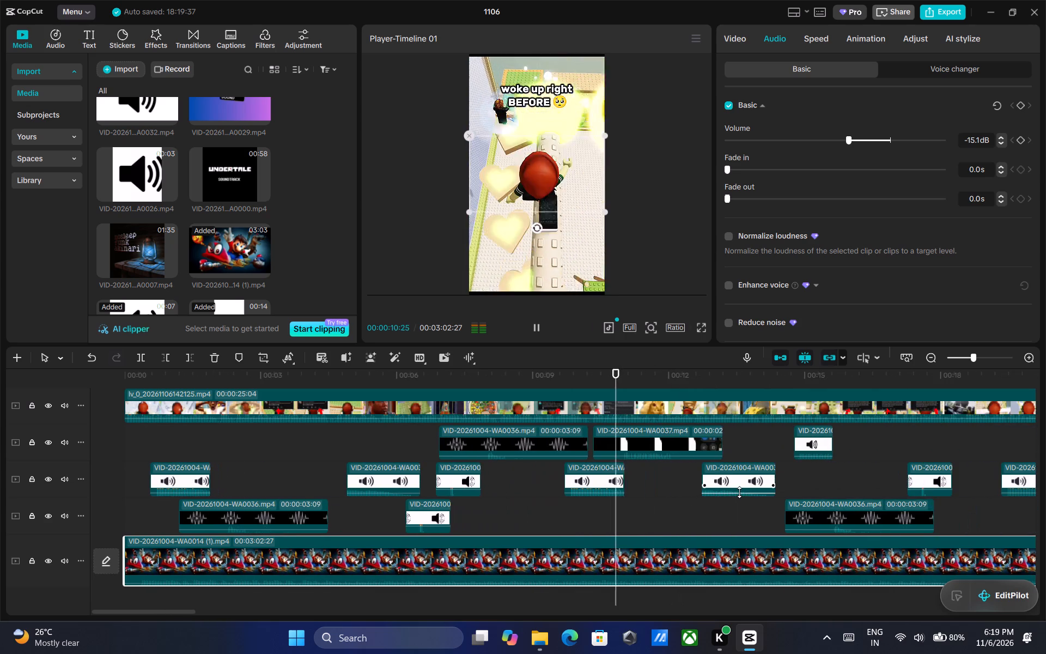
ctrl+scroll(735, 491, down, 6)
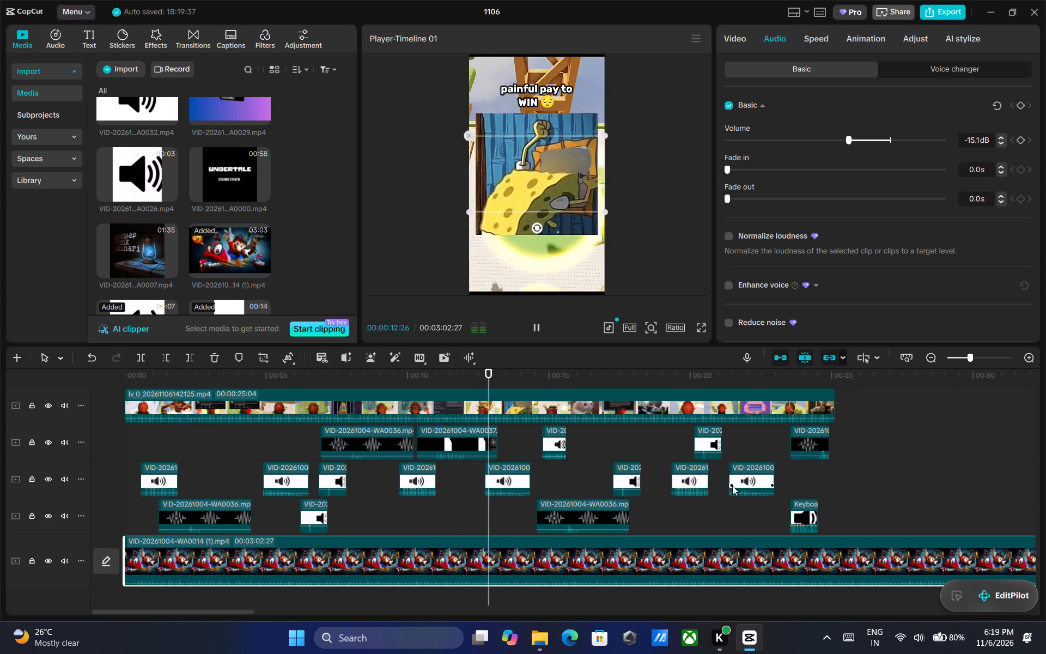
click(1002, 140)
click(1002, 140)
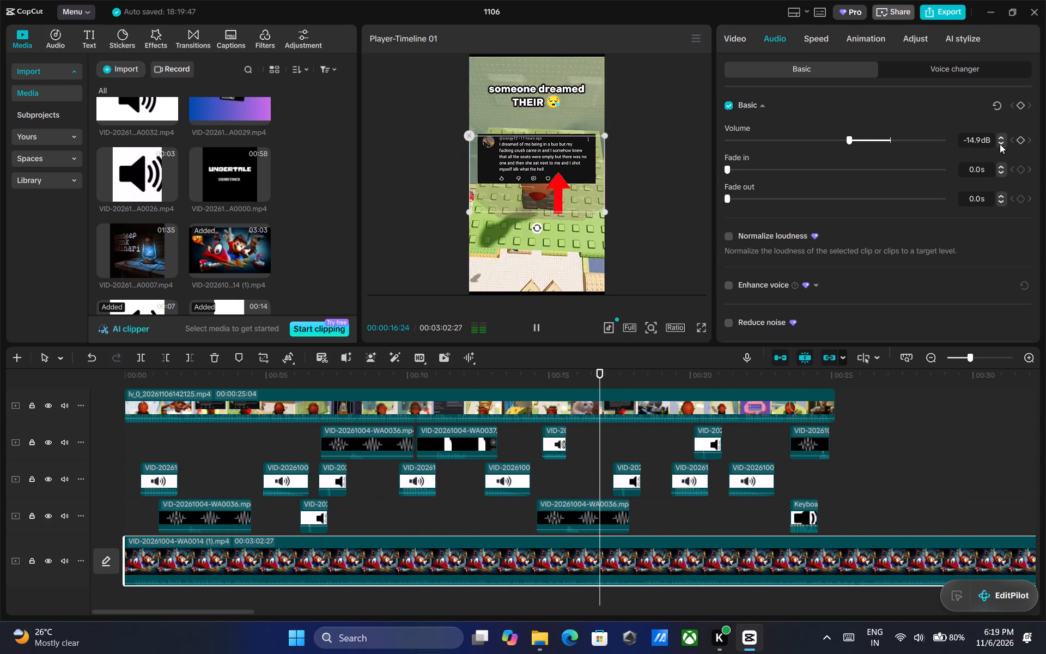
triple_click(1000, 144)
click(1000, 144)
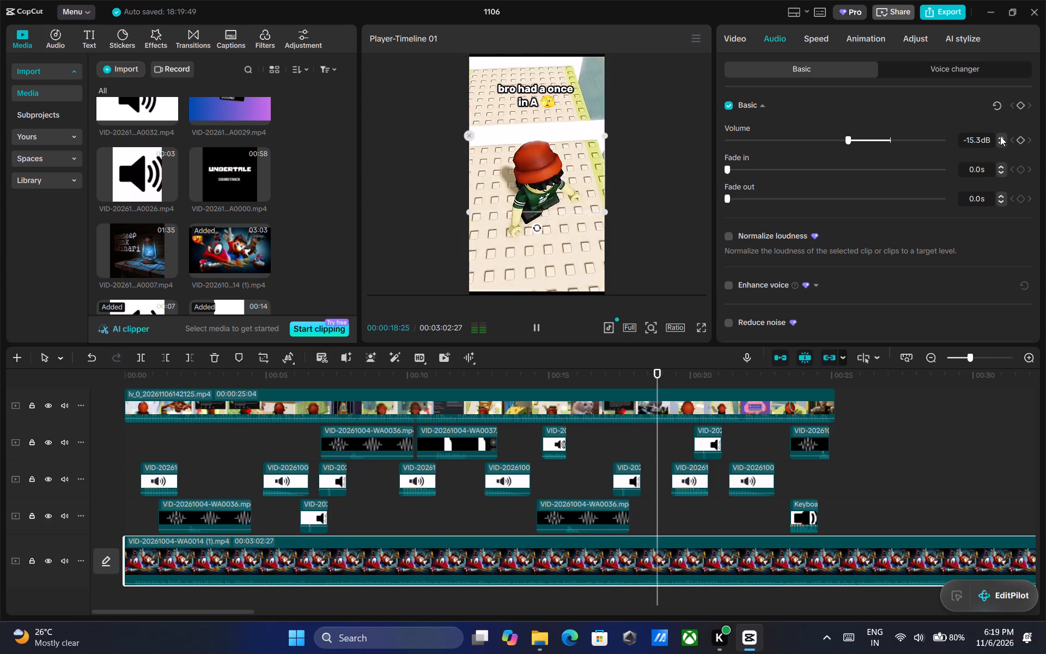
Stop playback, split the WA0014 (1) music clip at 00:00:24:28 near the gameplay video's end, and delete the remainder.
click(536, 323)
drag(838, 377, 832, 377)
key(ctrl+b)
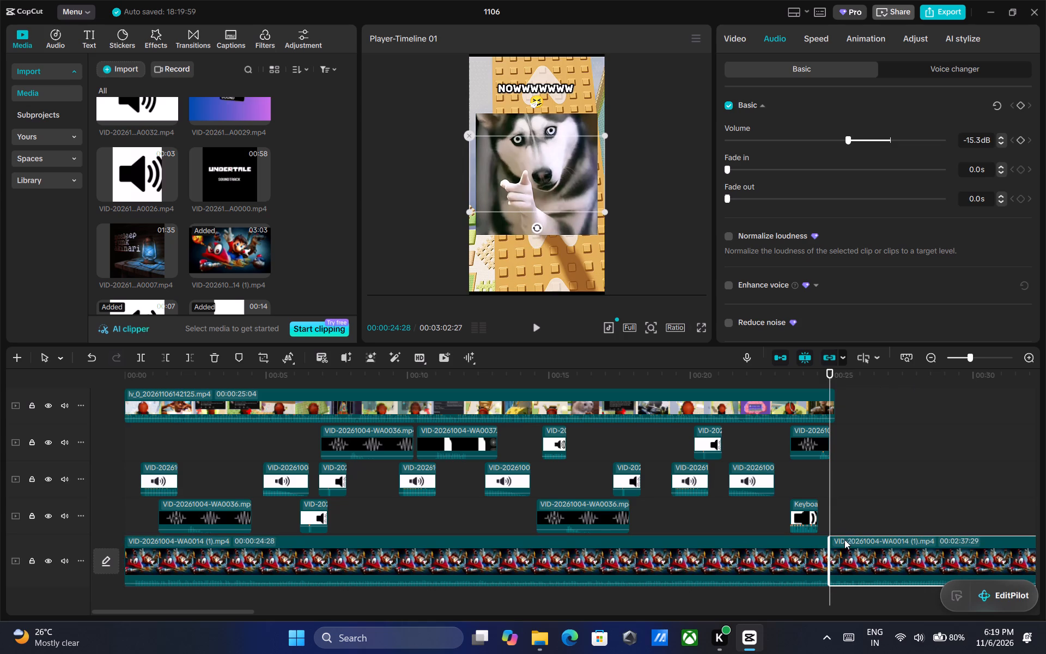
key(Delete)
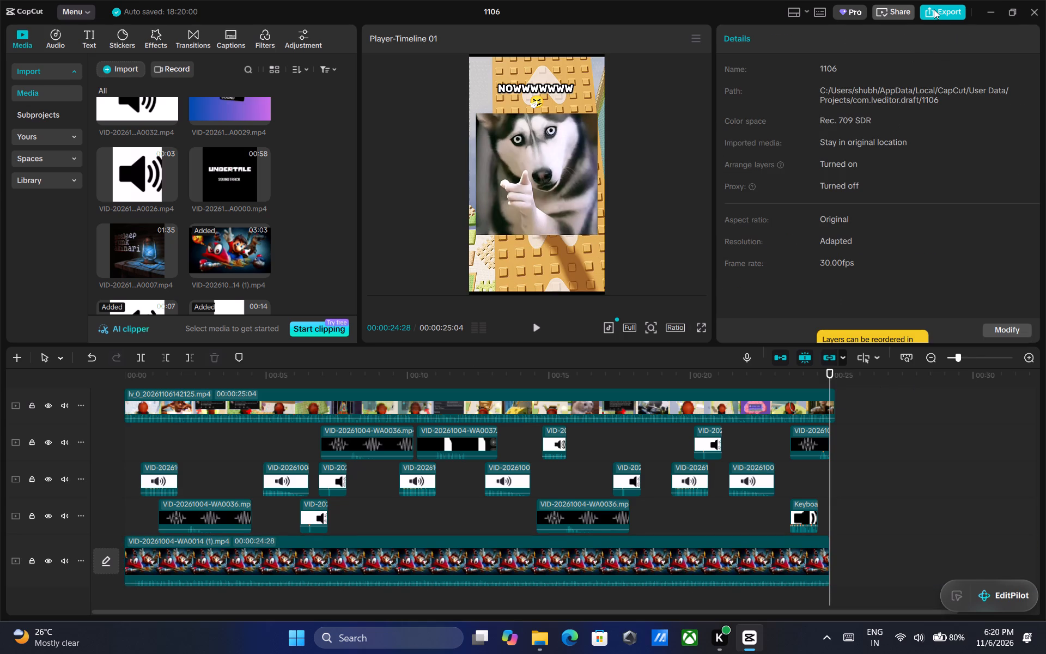
Choose the export frame rate, export the video as 1106 in 1080P HEVC mp4, and dismiss the sharing options.
click(934, 9)
click(662, 343)
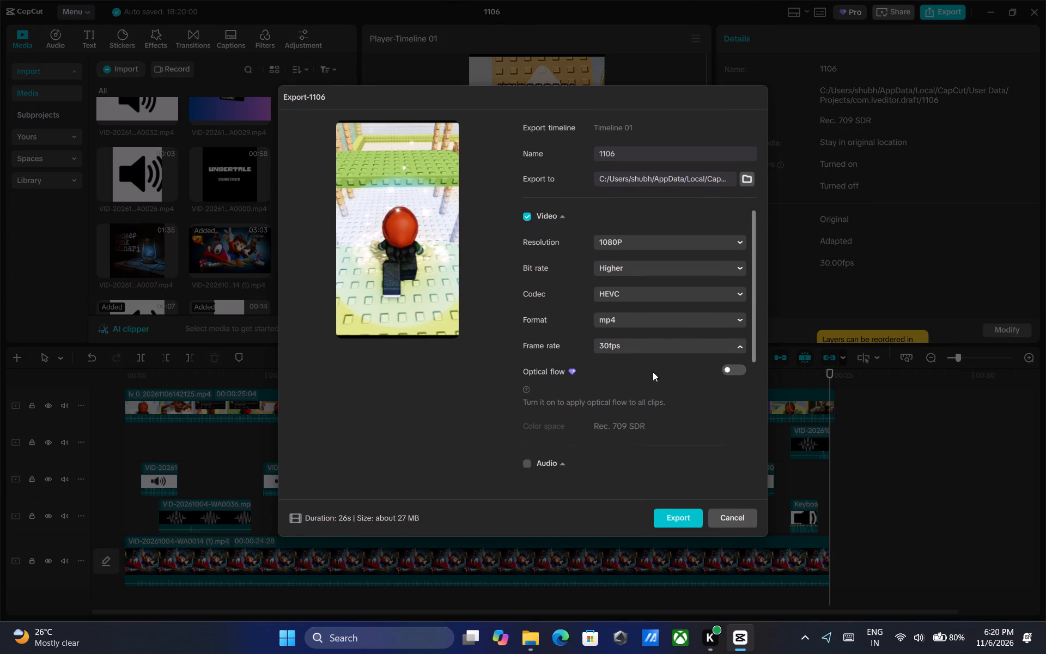
click(633, 496)
click(669, 515)
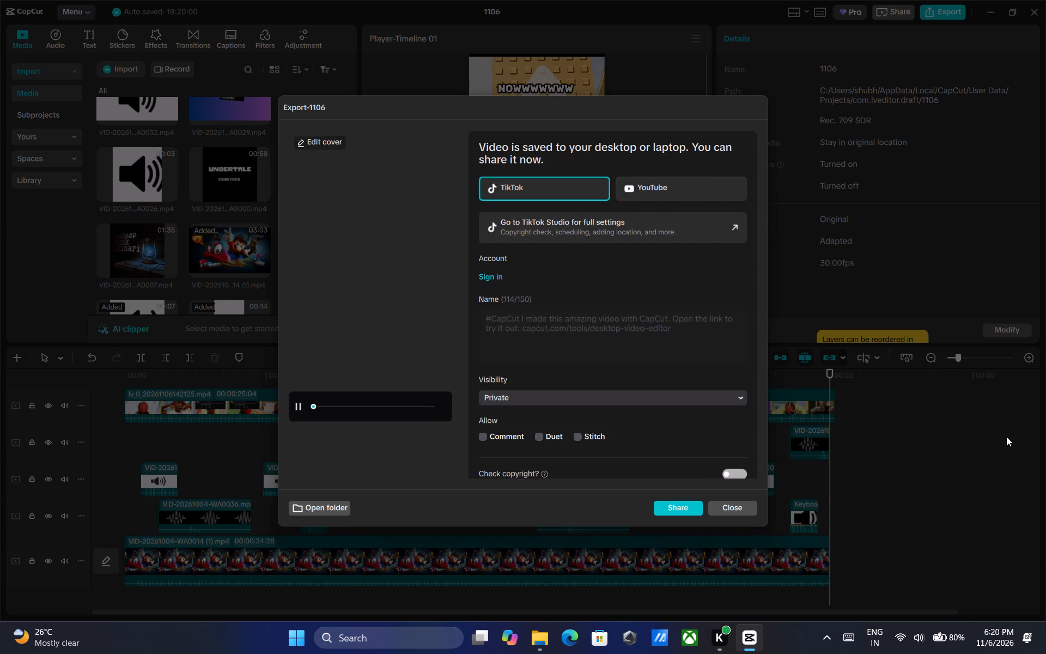
click(745, 507)
Switch to File Explorer, find the exported 1106 video in CapCut's Videos folder, and send it to My Phone.
click(494, 638)
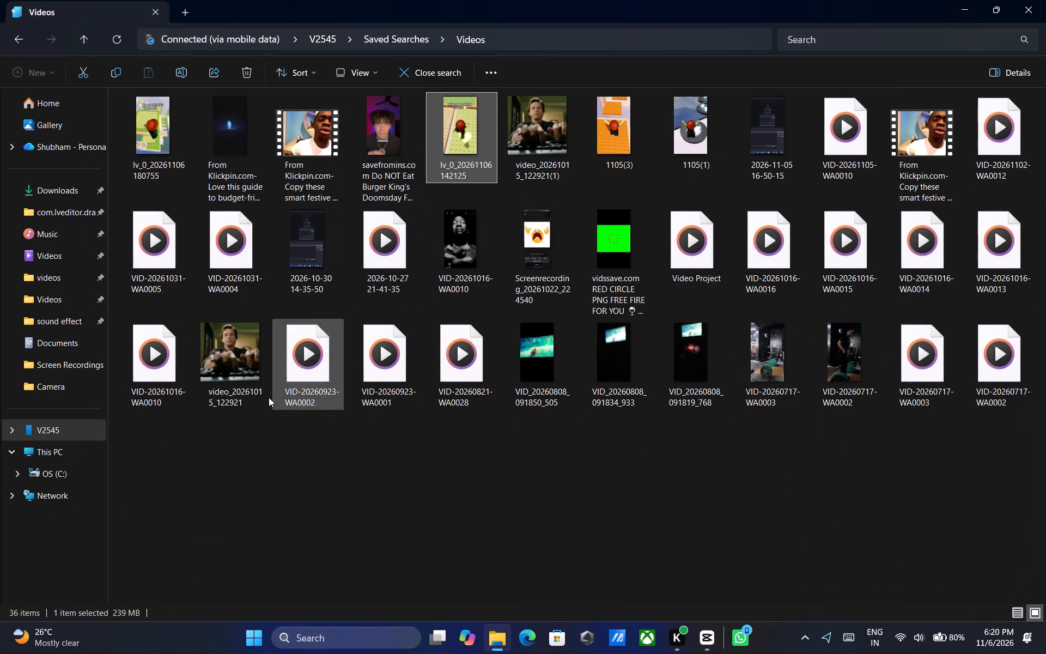
click(57, 275)
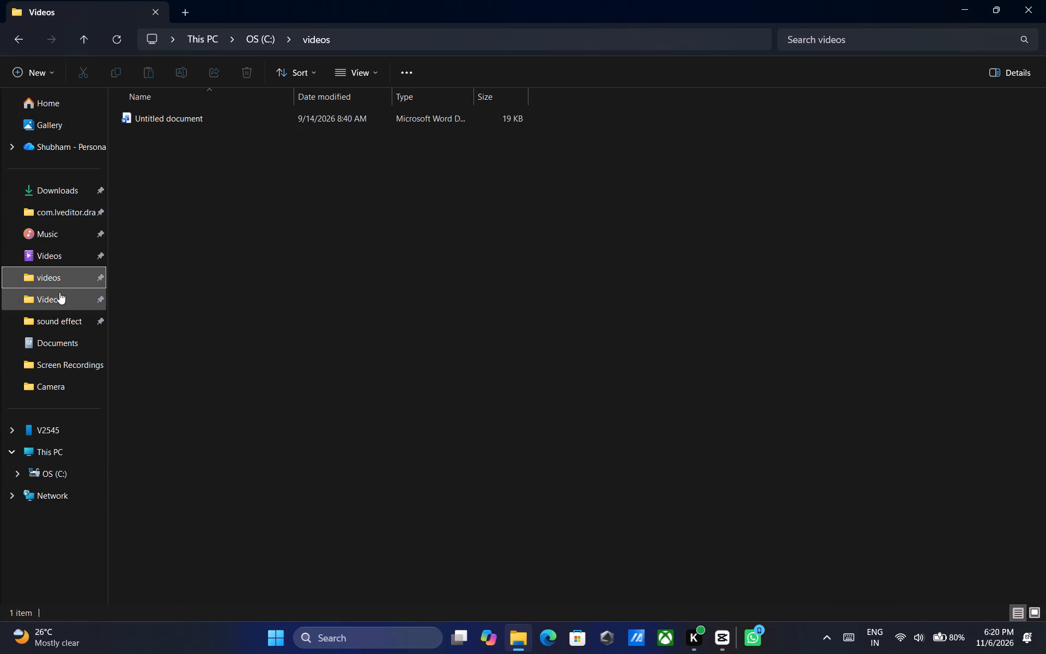
click(59, 292)
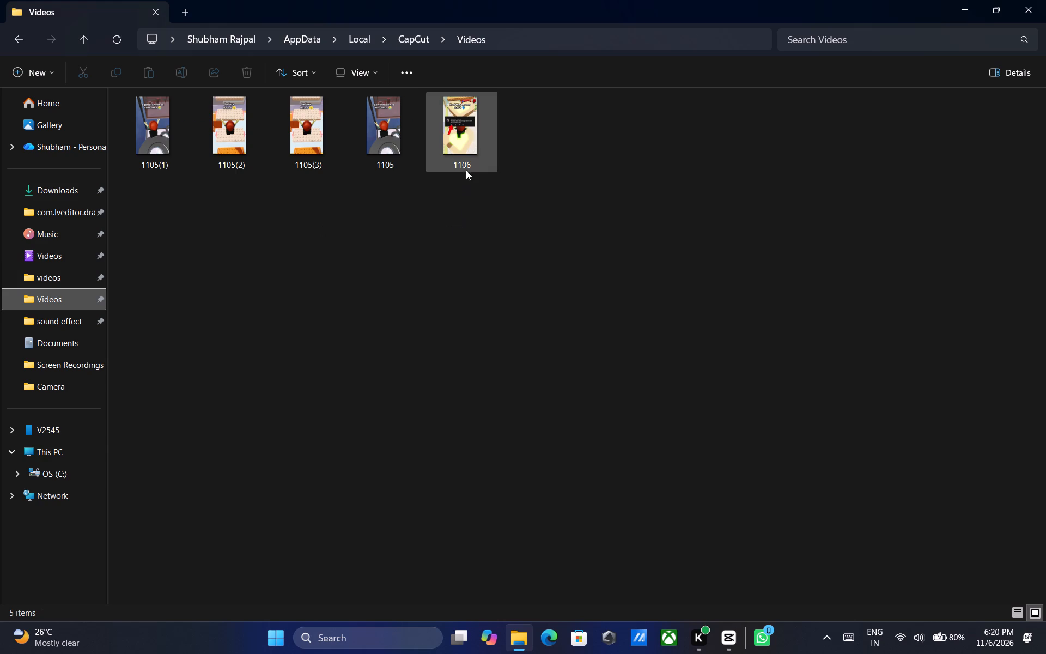
click(466, 166)
right_click(466, 166)
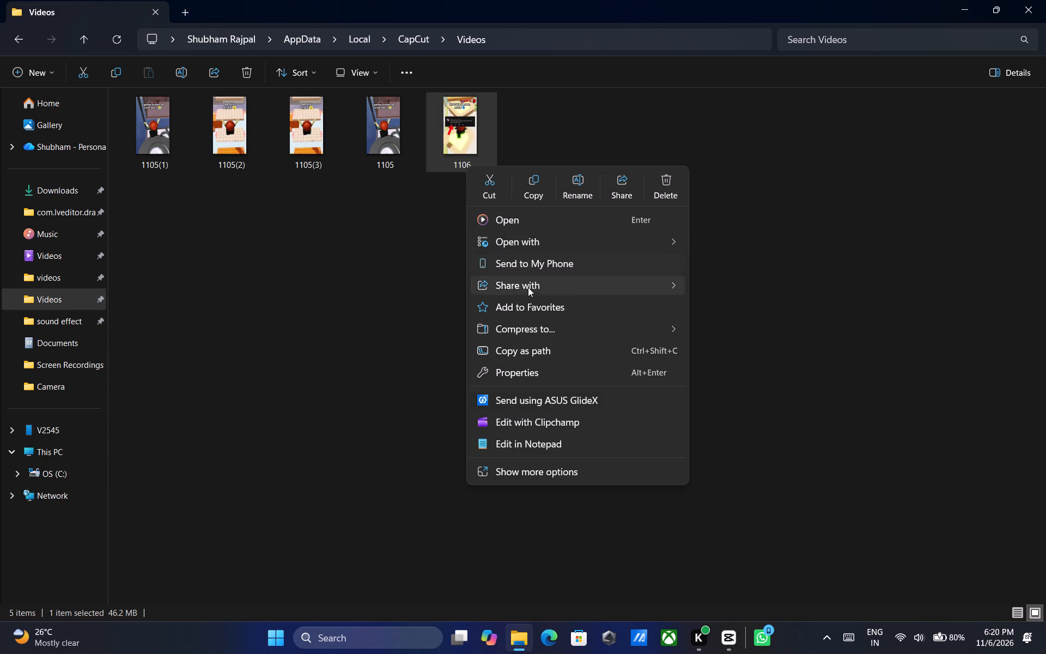
click(541, 265)
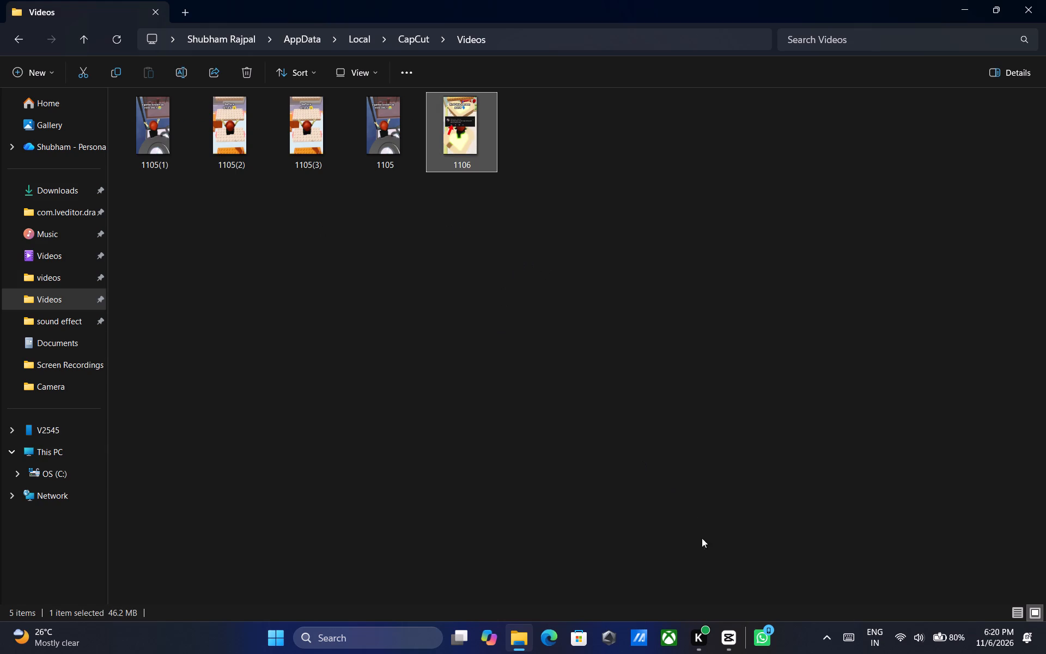
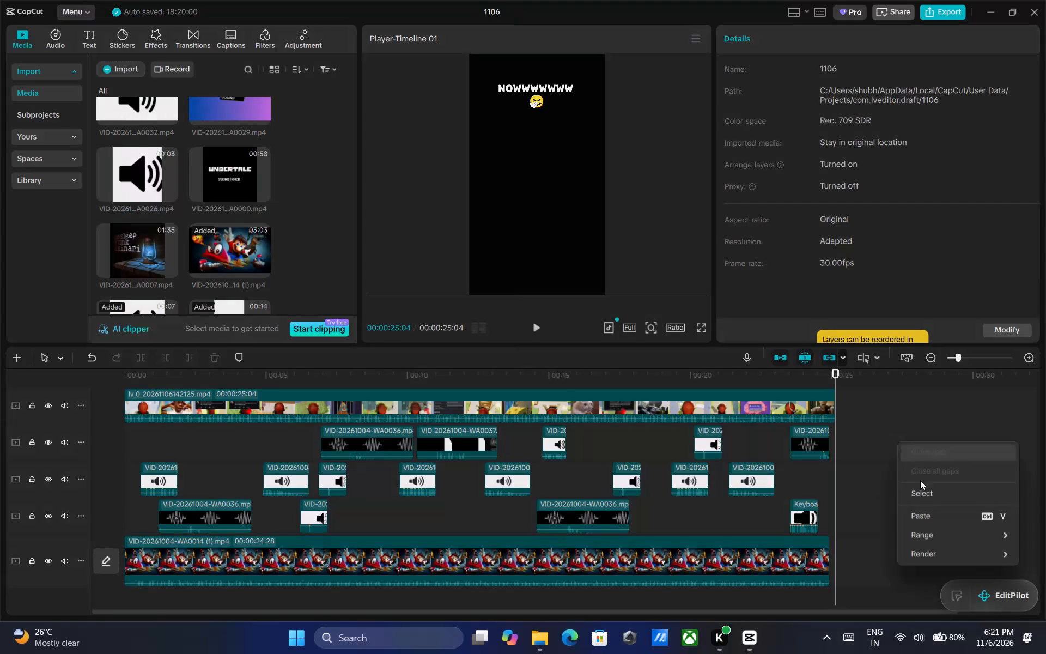
Paste the copied sound clip and park it past the gameplay video's end at about 00:00:26.
click(933, 517)
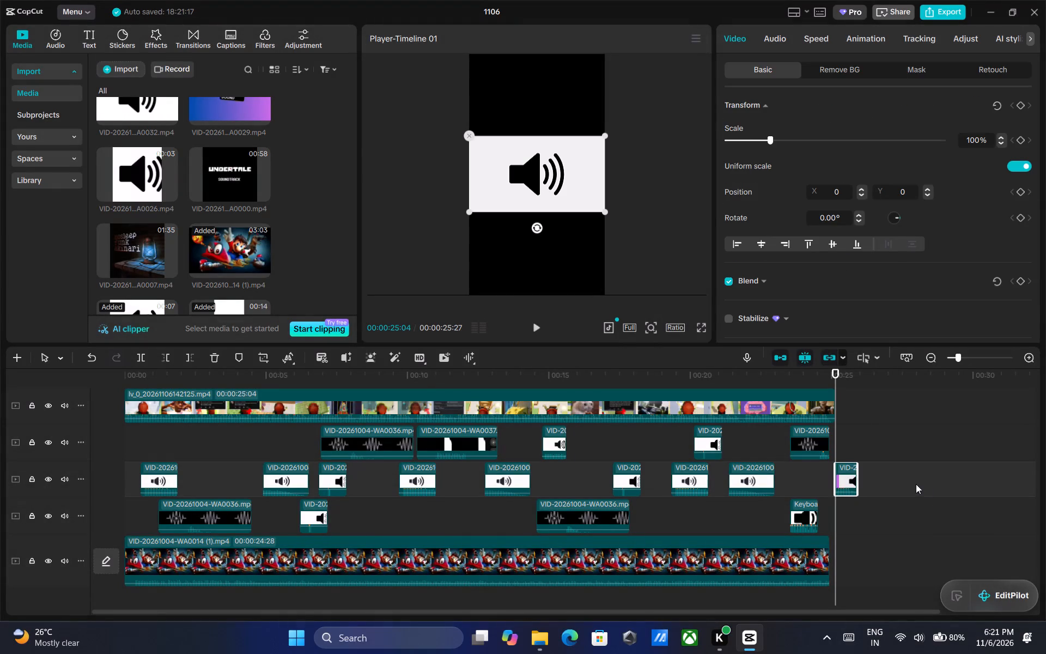
drag(847, 475, 876, 470)
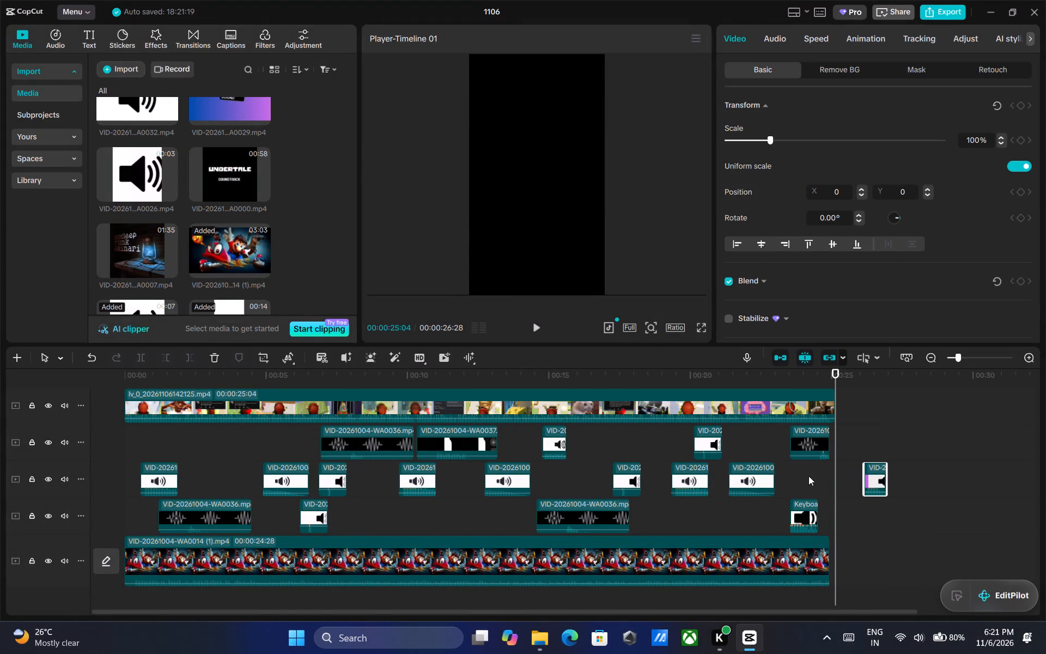
Move the sound clips at about 00:00:19, 00:00:20 and 00:00:21 past the gameplay video's end, on tracks around the parked clip.
ctrl+scroll(823, 450, up, 11)
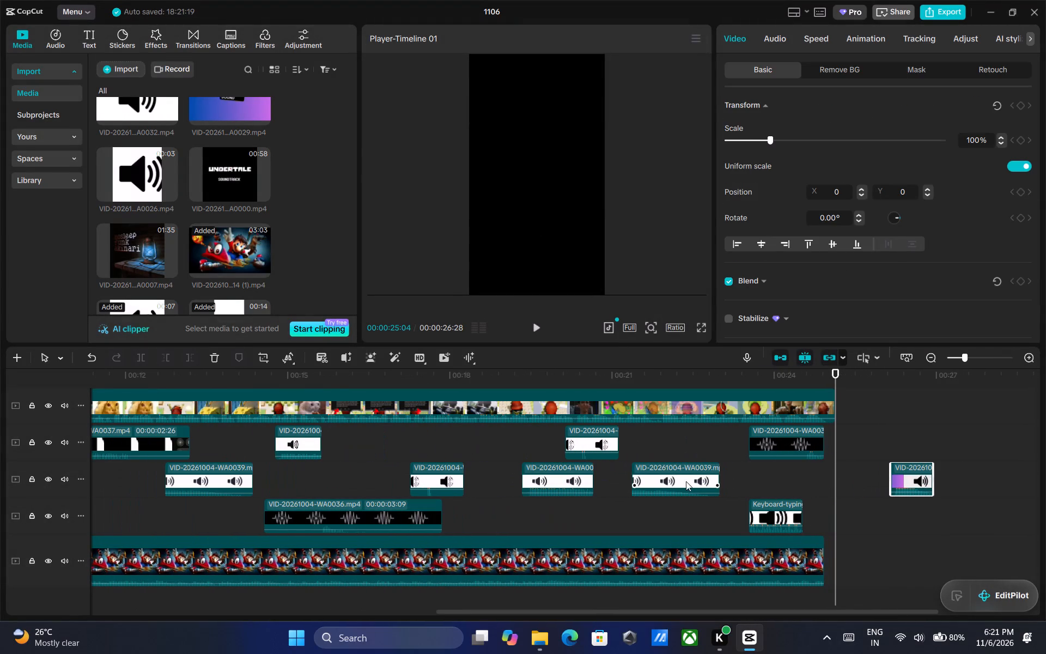
click(627, 427)
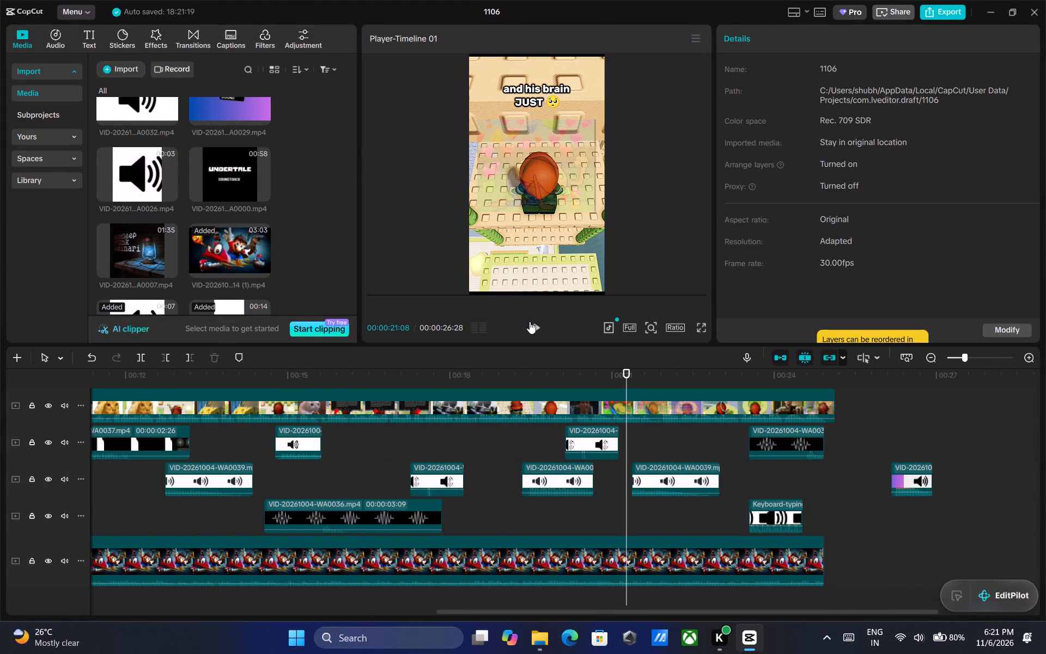
click(531, 323)
click(531, 323)
drag(670, 482, 952, 453)
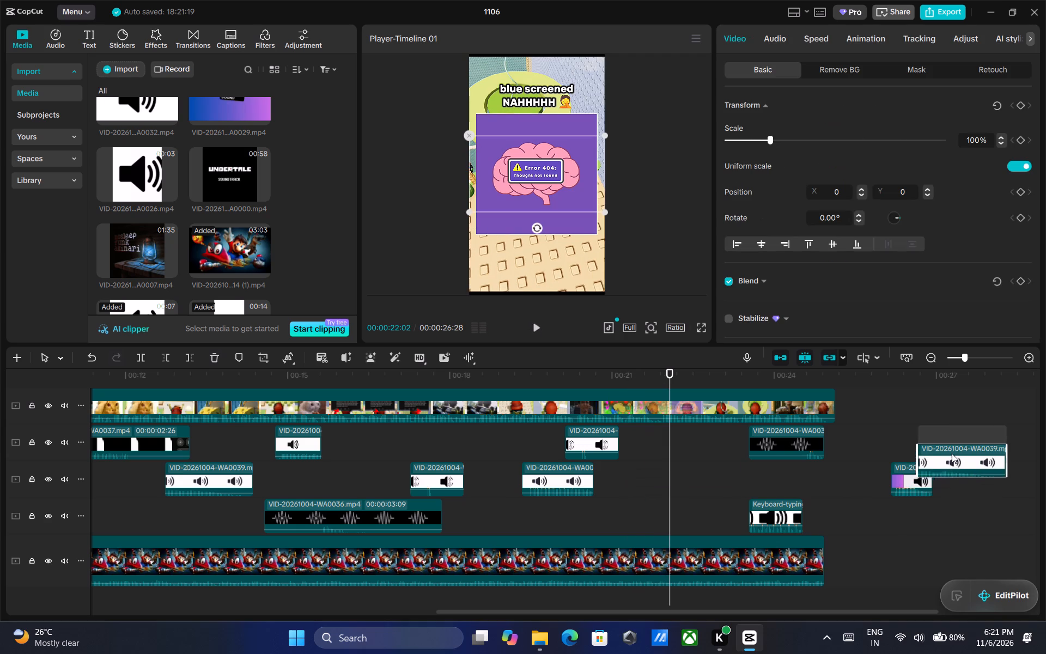
drag(952, 453, 925, 440)
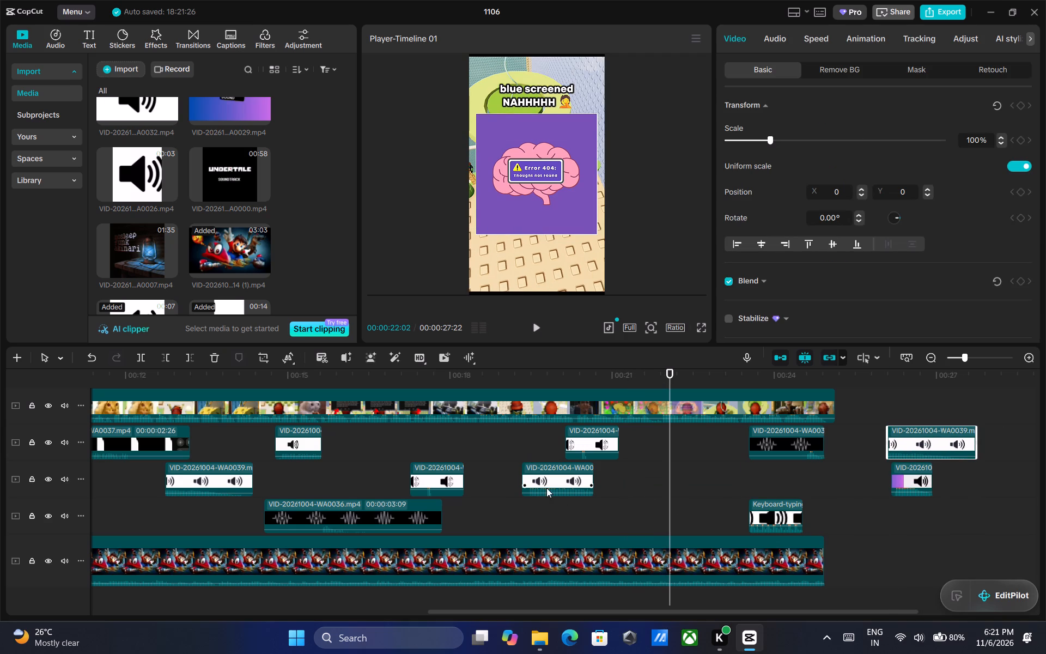
drag(555, 480, 933, 518)
drag(589, 435, 655, 451)
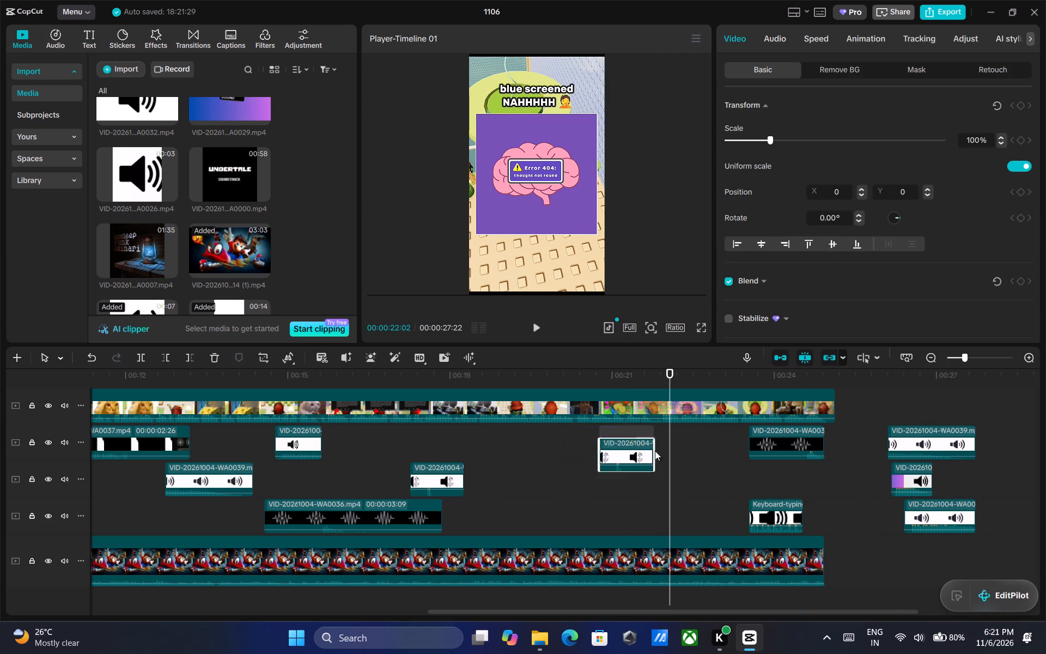
drag(655, 451, 915, 410)
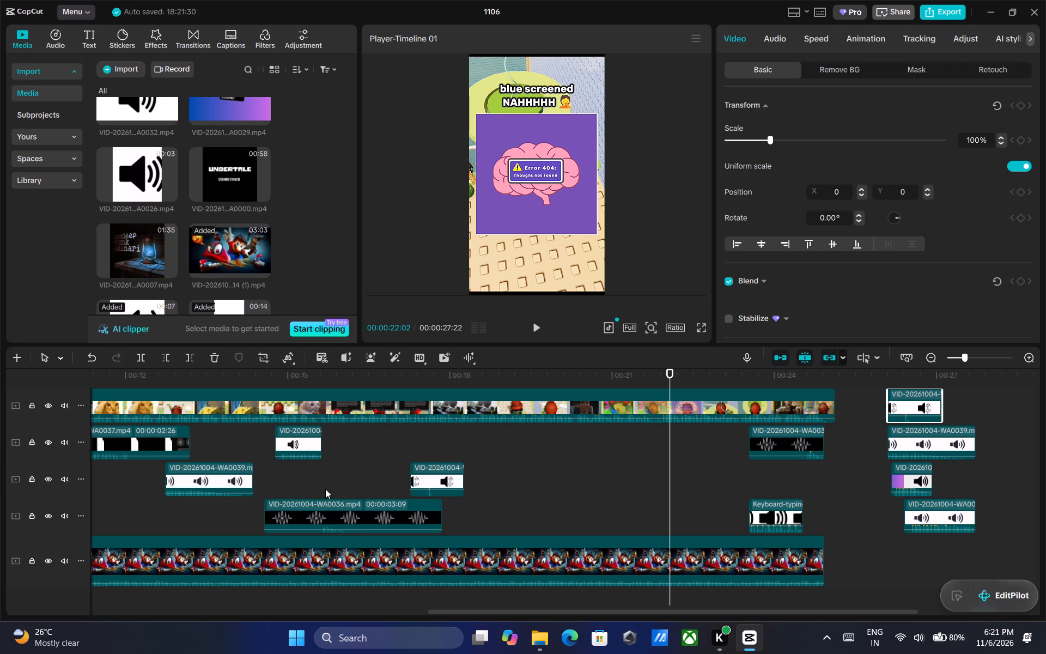
Play from about 00:00:12 and move the sound clip at about 00:00:15 past the video's end, after the parked clips.
drag(443, 611, 359, 608)
click(300, 464)
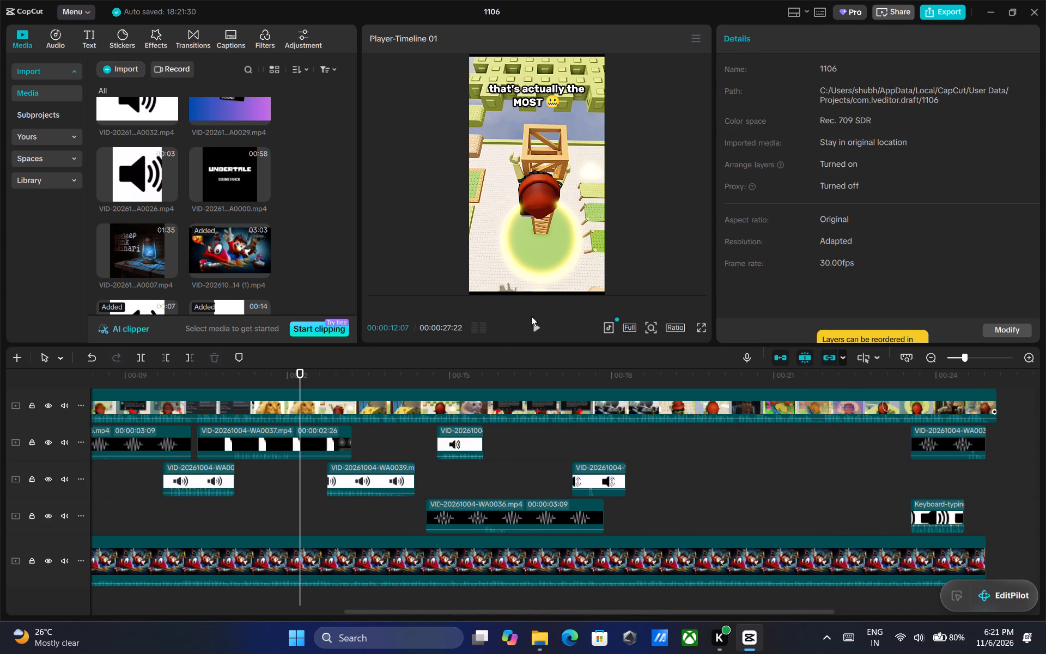
click(531, 316)
click(533, 323)
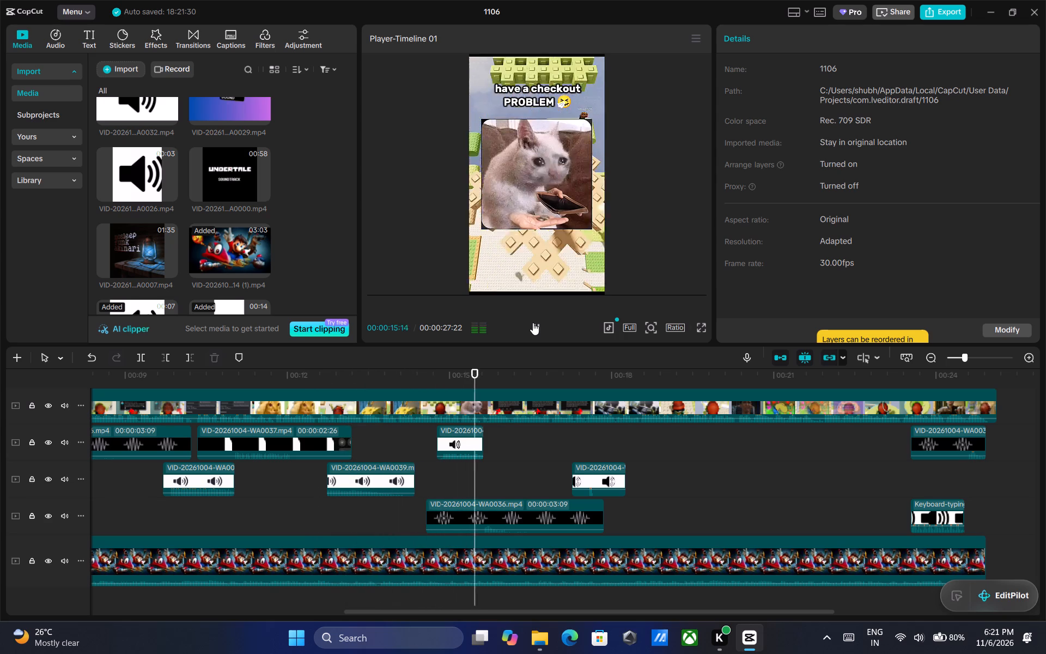
click(533, 323)
drag(459, 435, 889, 544)
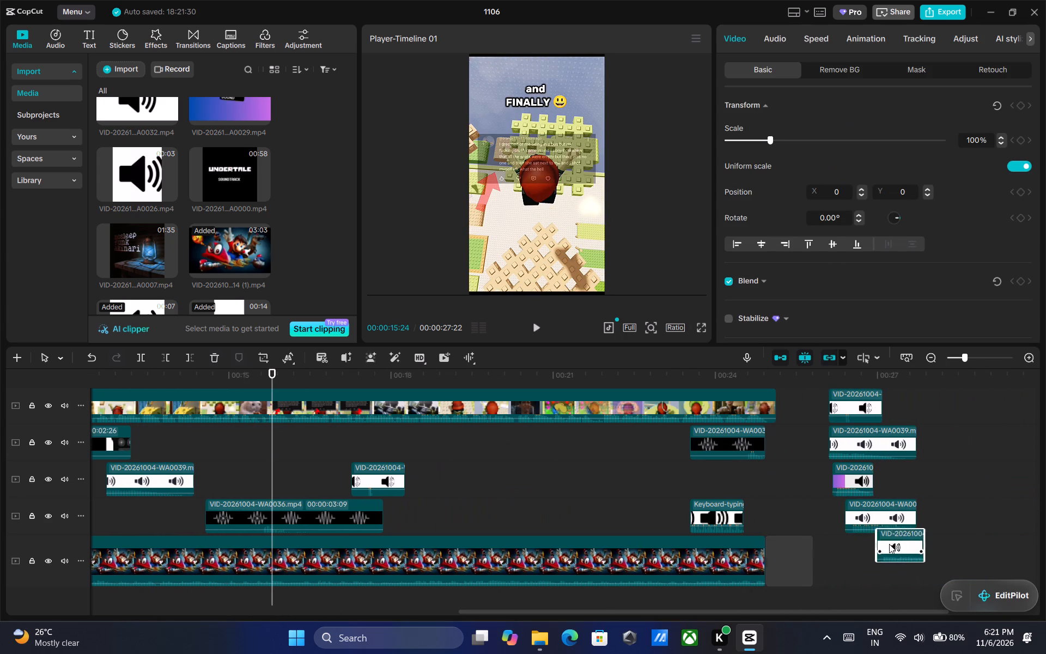
drag(889, 544, 951, 406)
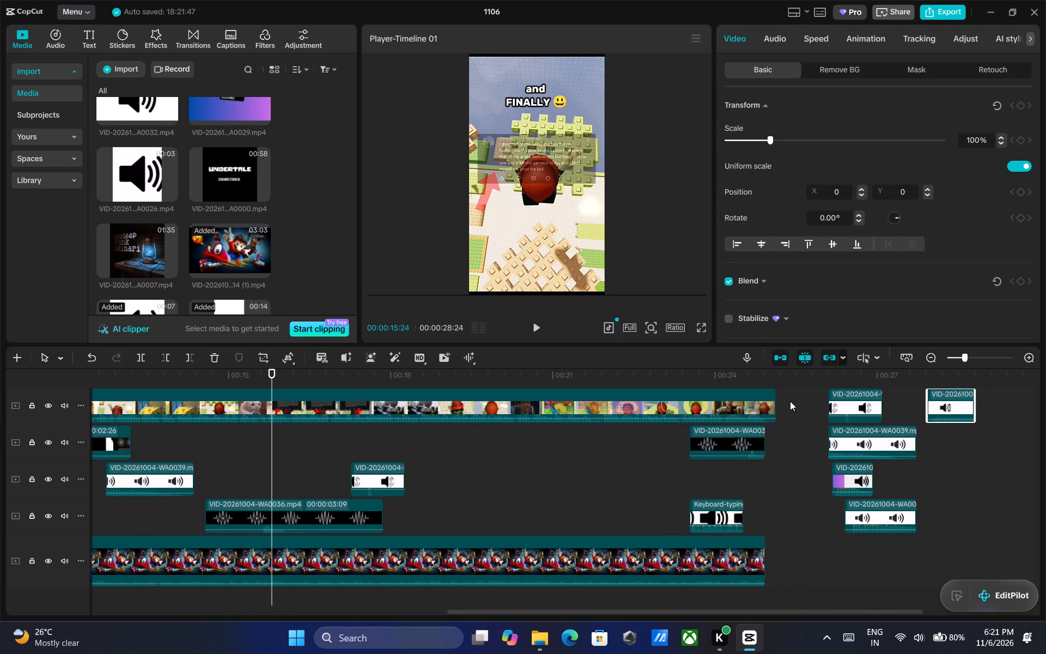
Delete the old gameplay video, its music and its remaining sound clips, keeping only the clips parked past the end.
drag(790, 401, 43, 577)
key(Delete)
scroll(173, 251, down, 7)
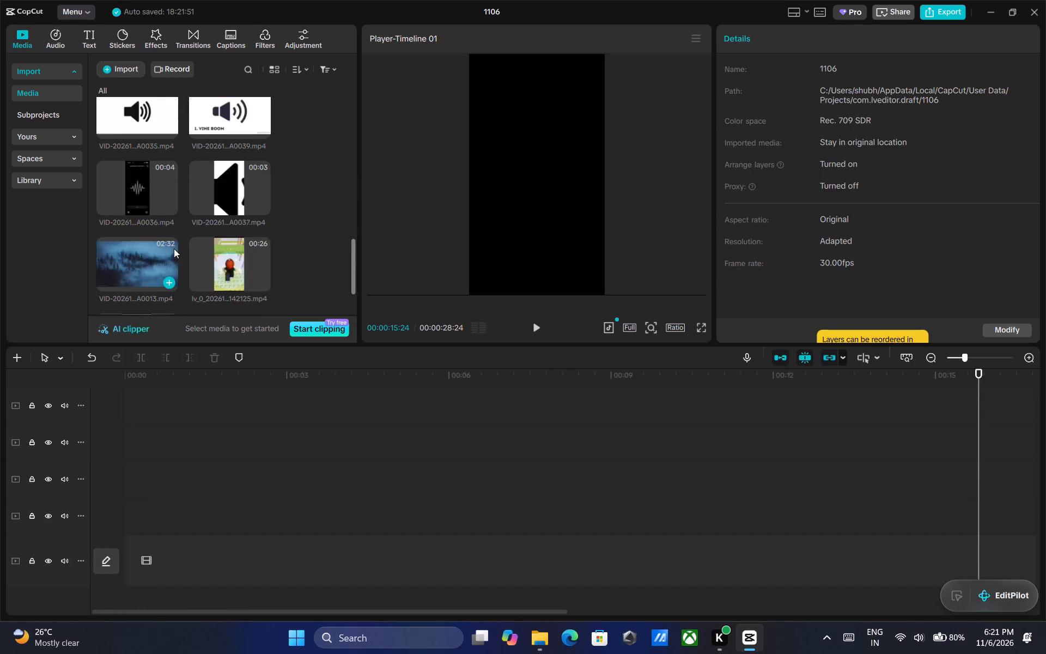
scroll(174, 249, down, 6)
click(167, 287)
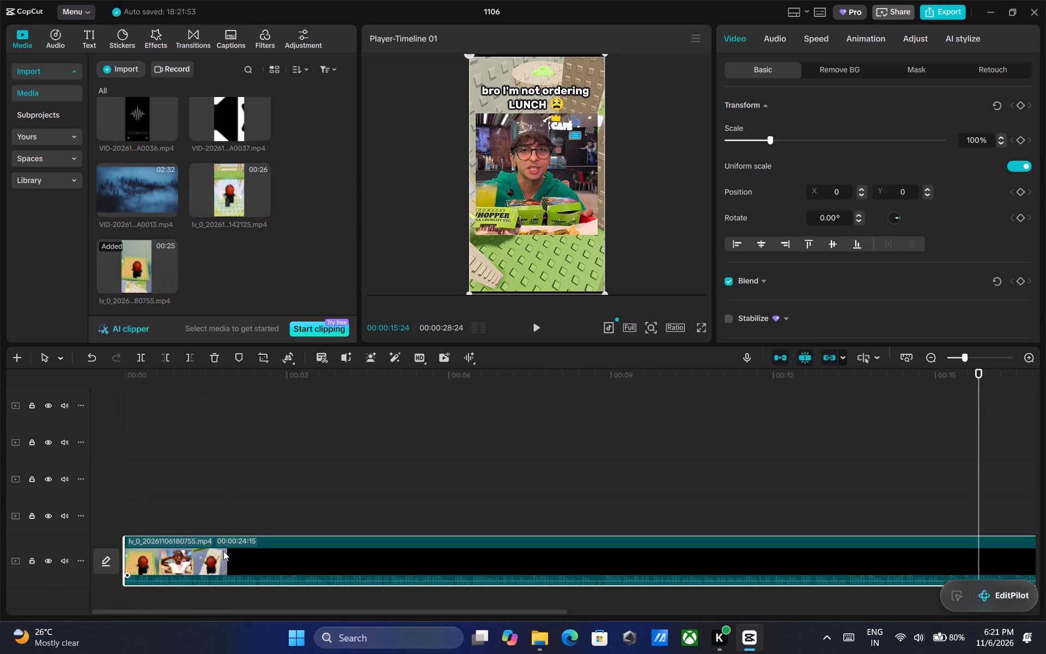
drag(227, 560, 209, 411)
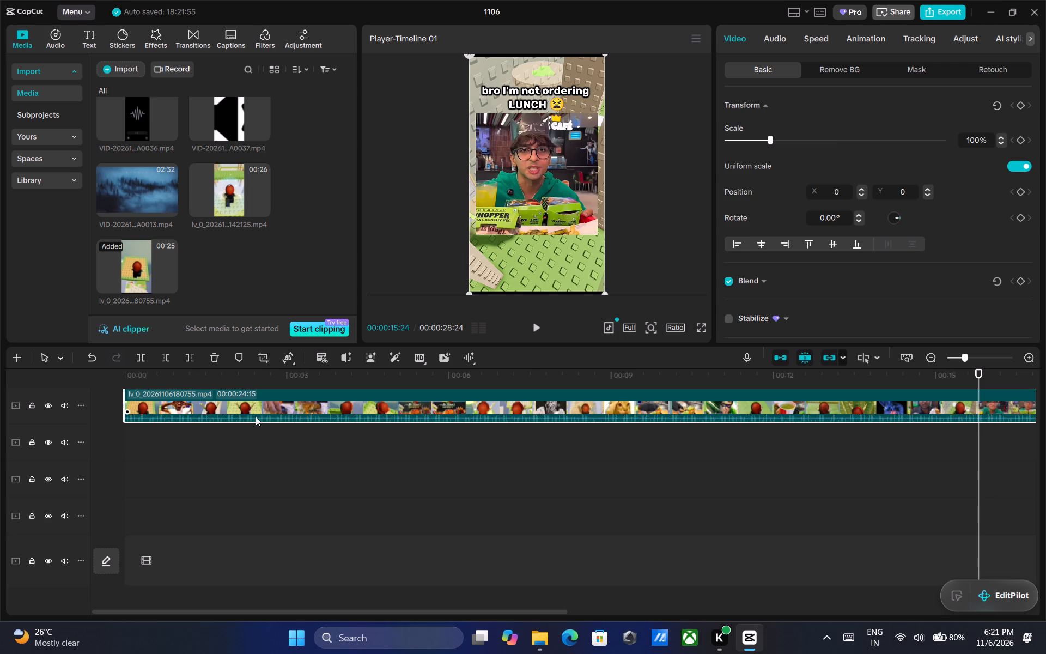
Set the new gameplay video's exposure to 3 and its contrast, highlight, shadow, whites, blacks and brilliance to 1 each.
click(100, 421)
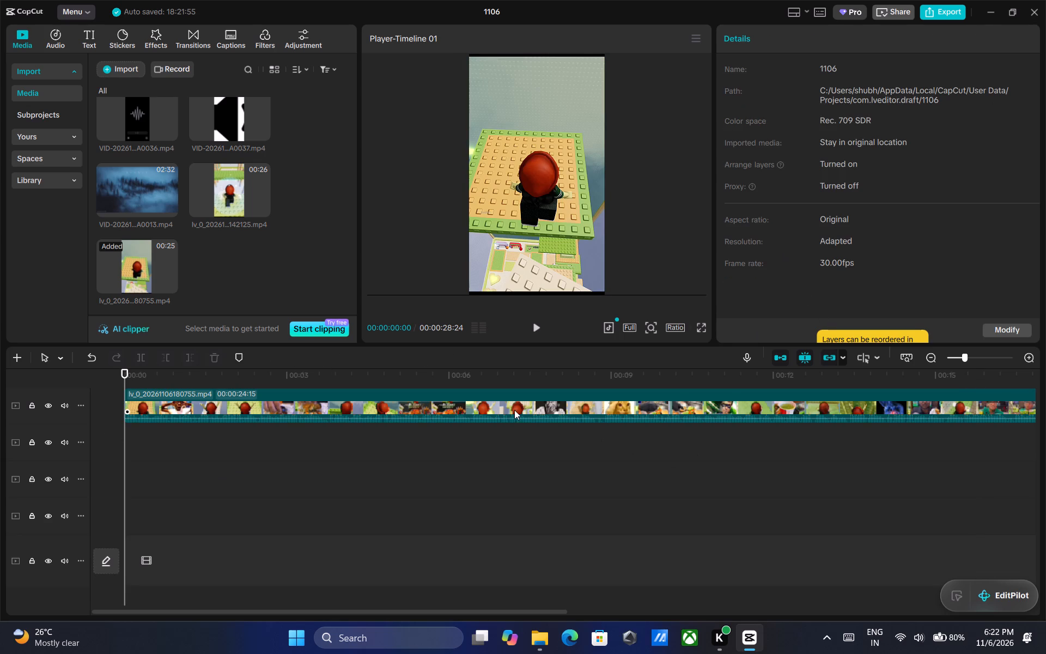
click(514, 410)
click(972, 40)
scroll(910, 185, down, 4)
scroll(909, 181, up, 1)
scroll(909, 181, down, 1)
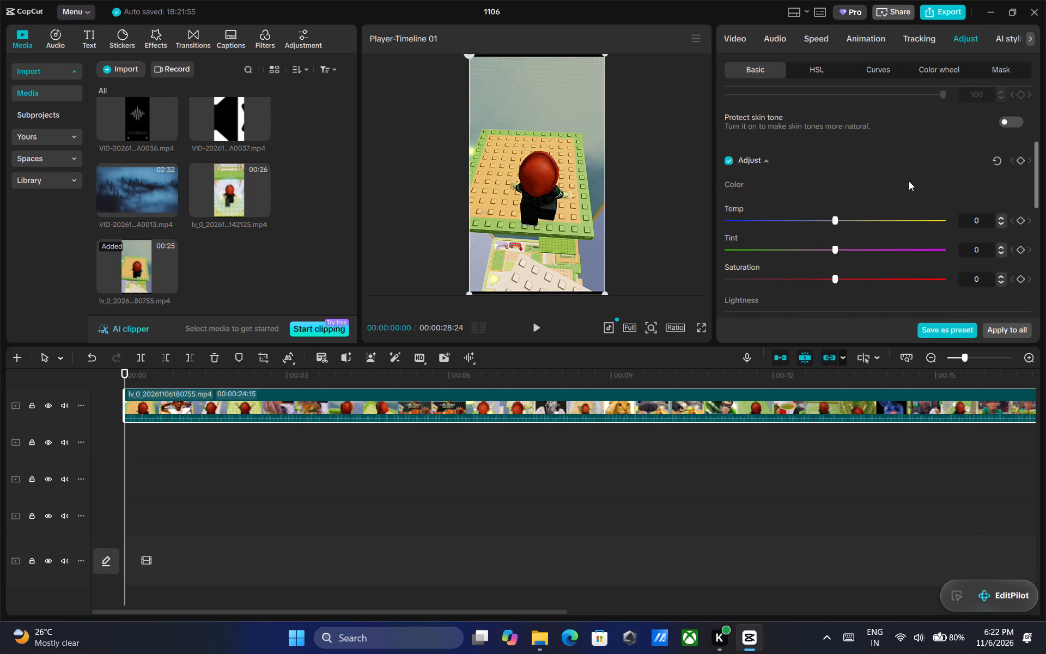
triple_click(1002, 270)
scroll(986, 259, down, 2)
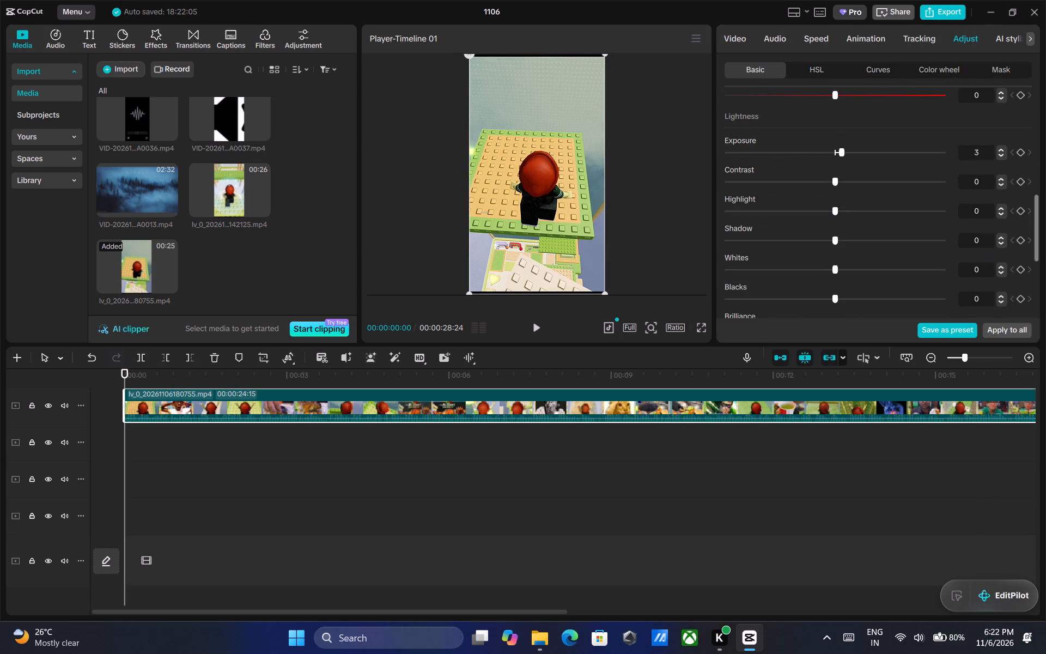
click(1001, 181)
click(1000, 209)
click(1000, 239)
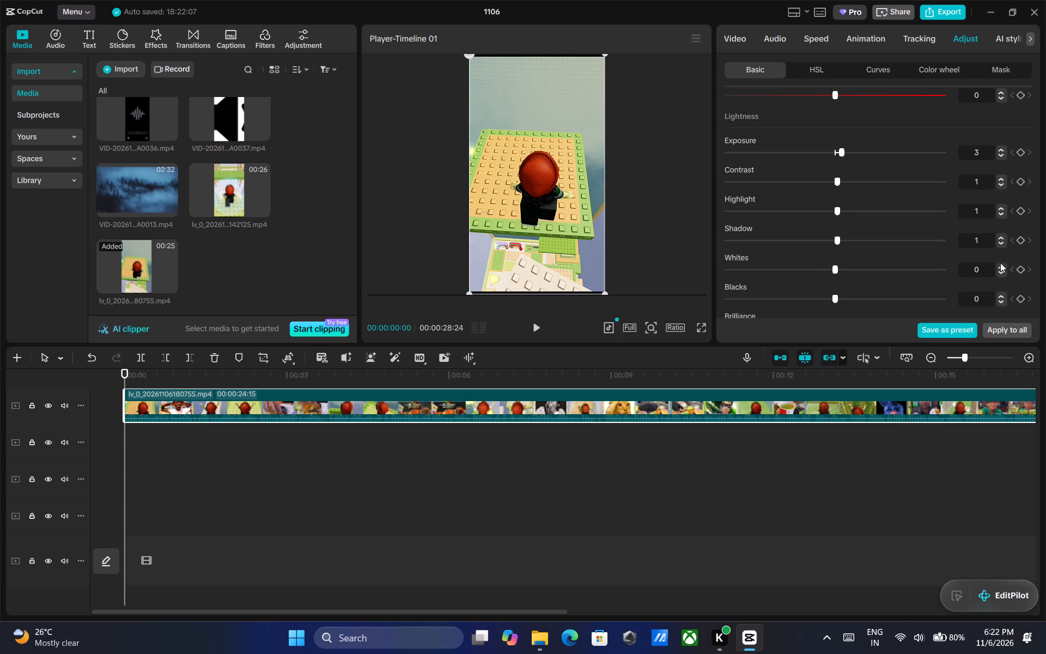
click(1000, 268)
click(1000, 294)
scroll(989, 268, down, 3)
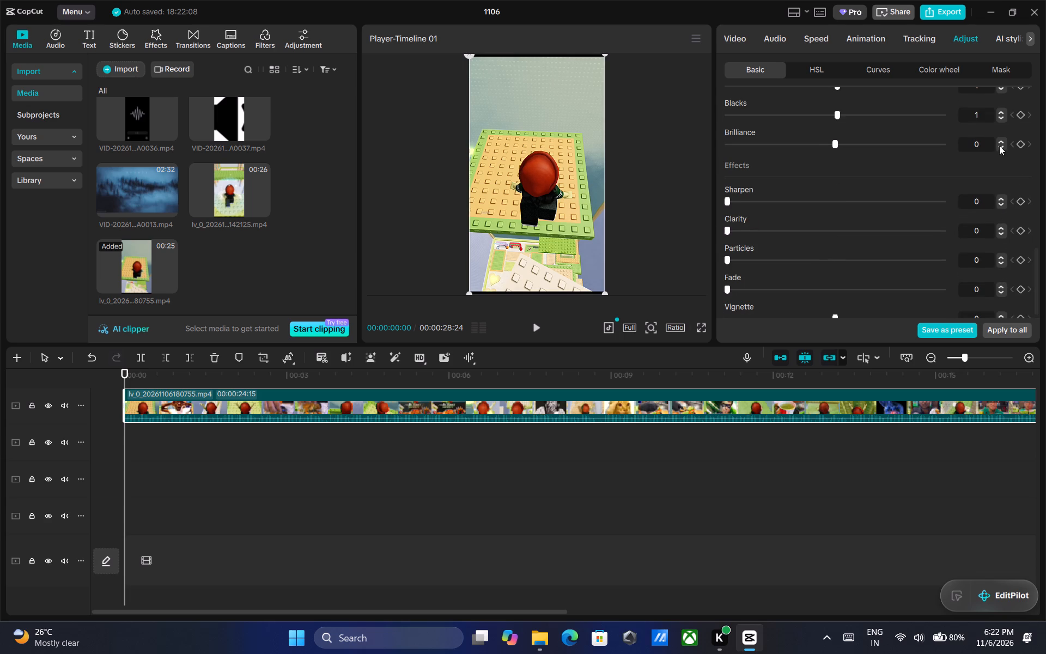
click(1000, 143)
Set the gameplay video's sharpen to 3, clarity, particles and fade to 1 each, and vignette to -1.
click(1002, 198)
double_click(1002, 200)
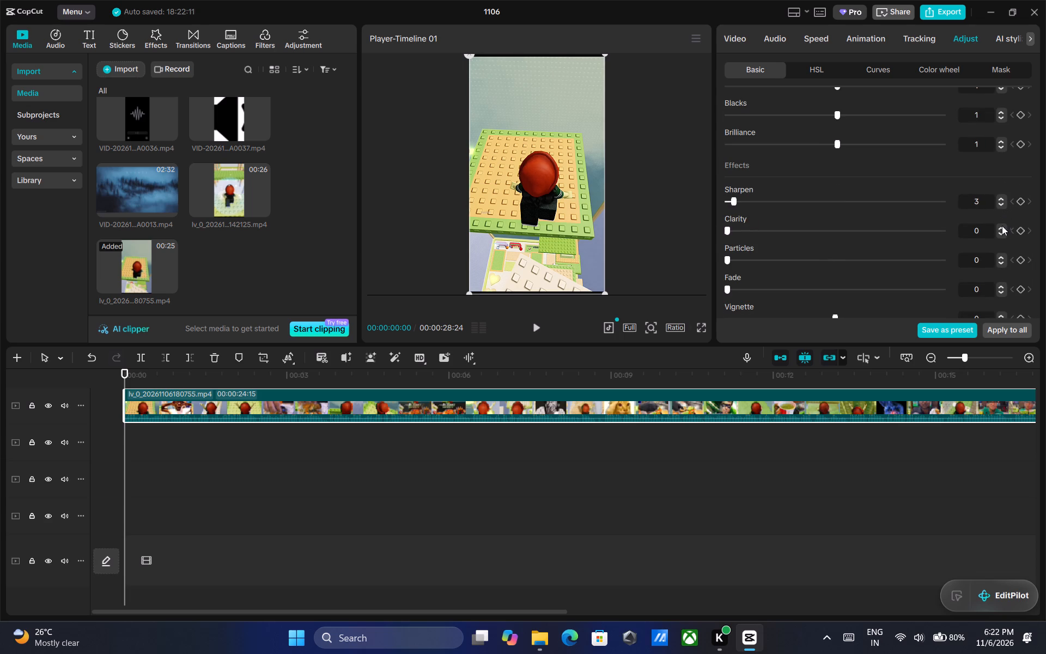
click(1002, 227)
click(1002, 255)
click(1002, 259)
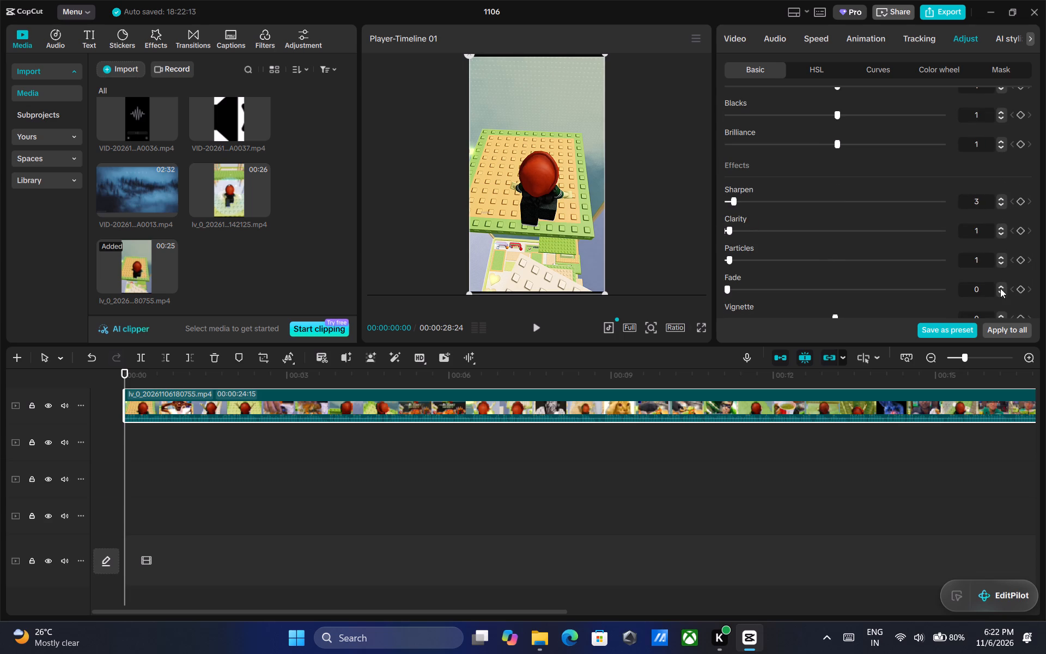
click(1000, 287)
scroll(999, 280, down, 2)
click(1002, 315)
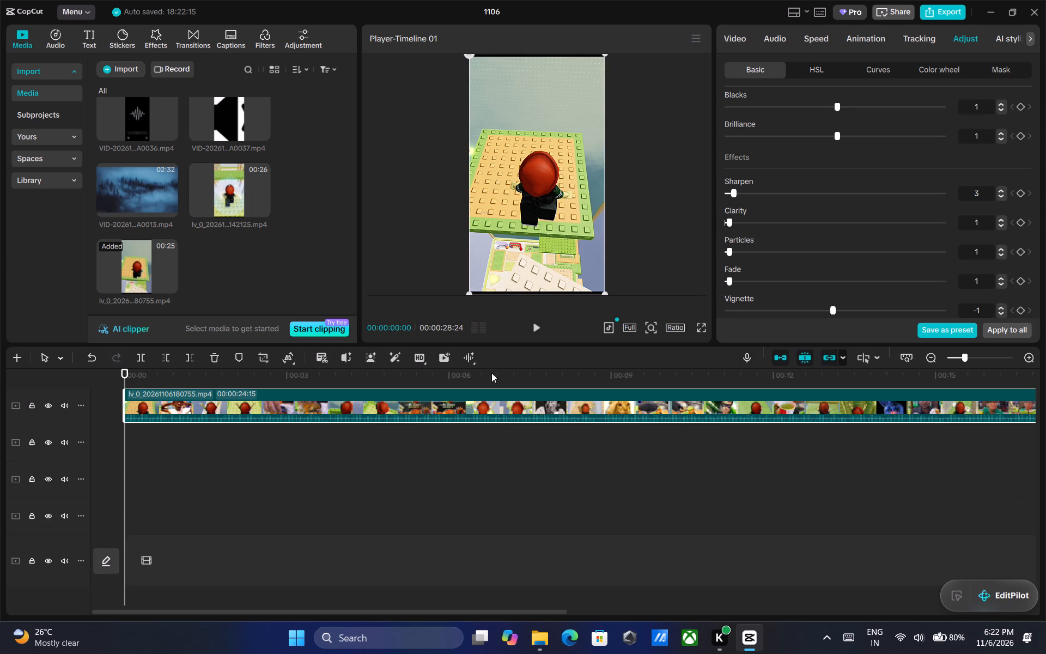
Preview the video's opening, set the playhead to 00:00:00:04, and add the WA0036 sound clip beneath the video at the timeline's start.
scroll(159, 198, down, 6)
scroll(159, 197, up, 4)
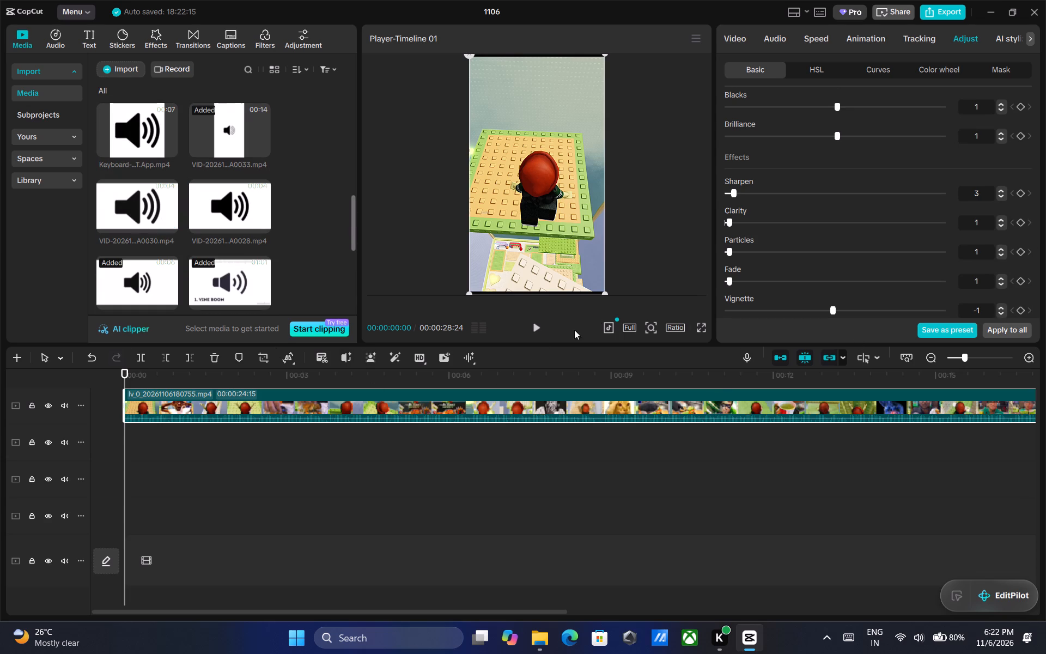
click(517, 398)
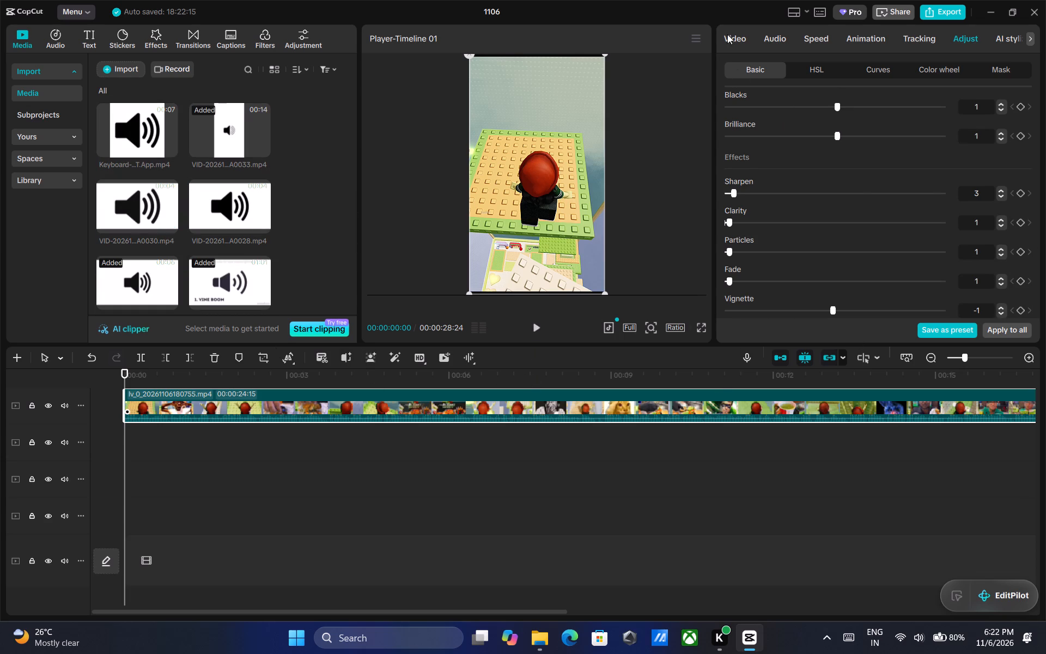
click(731, 31)
double_click(532, 322)
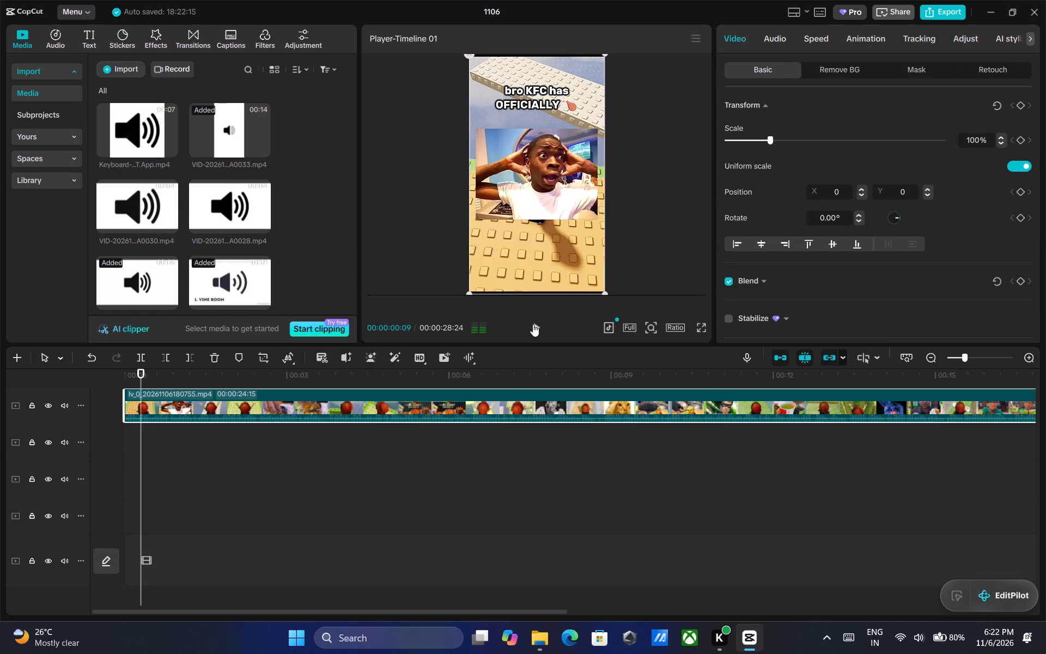
drag(139, 371, 137, 372)
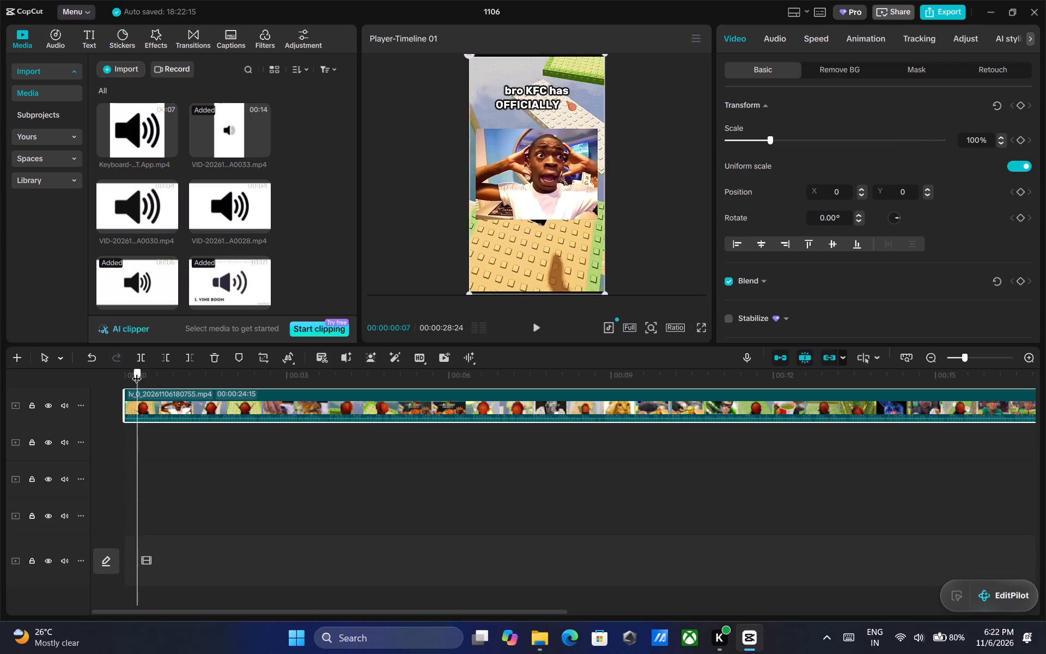
drag(137, 372, 131, 373)
scroll(193, 222, down, 6)
drag(131, 114, 125, 443)
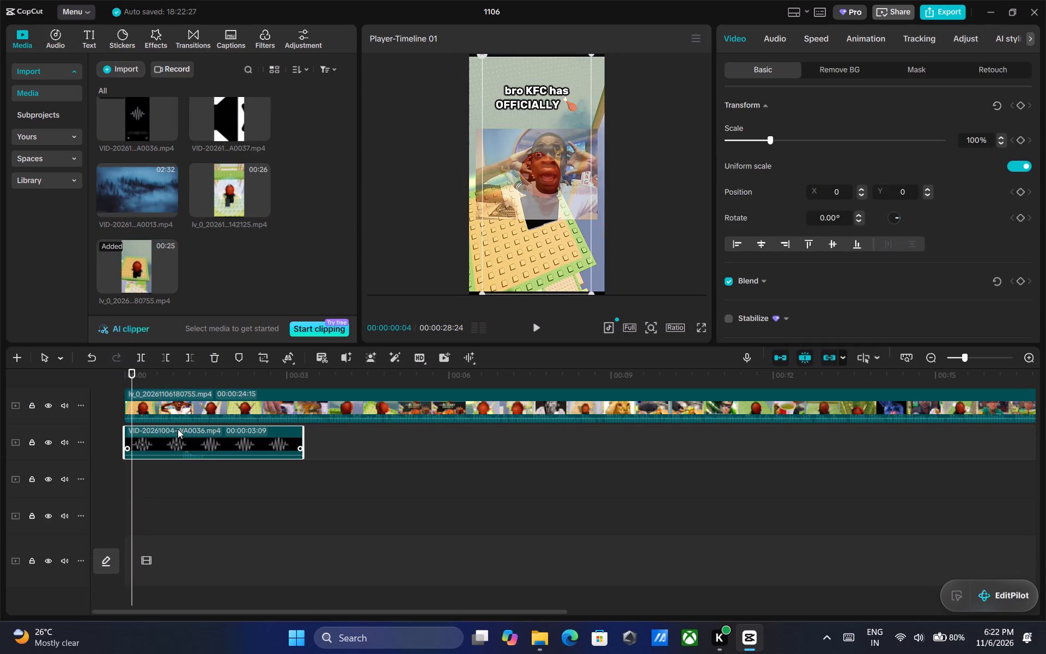
Split the WA0036 sound clip at 00:00:00:04 and delete the short piece before the cut.
key(ctrl+b)
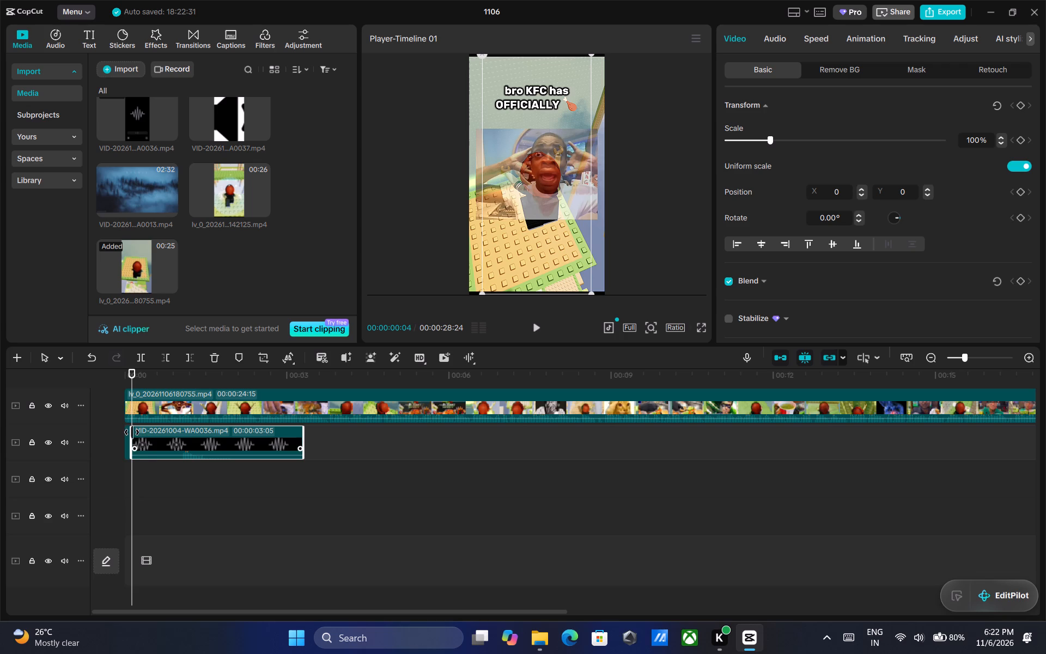
ctrl+scroll(155, 464, up, 20)
ctrl+scroll(155, 464, up, 6)
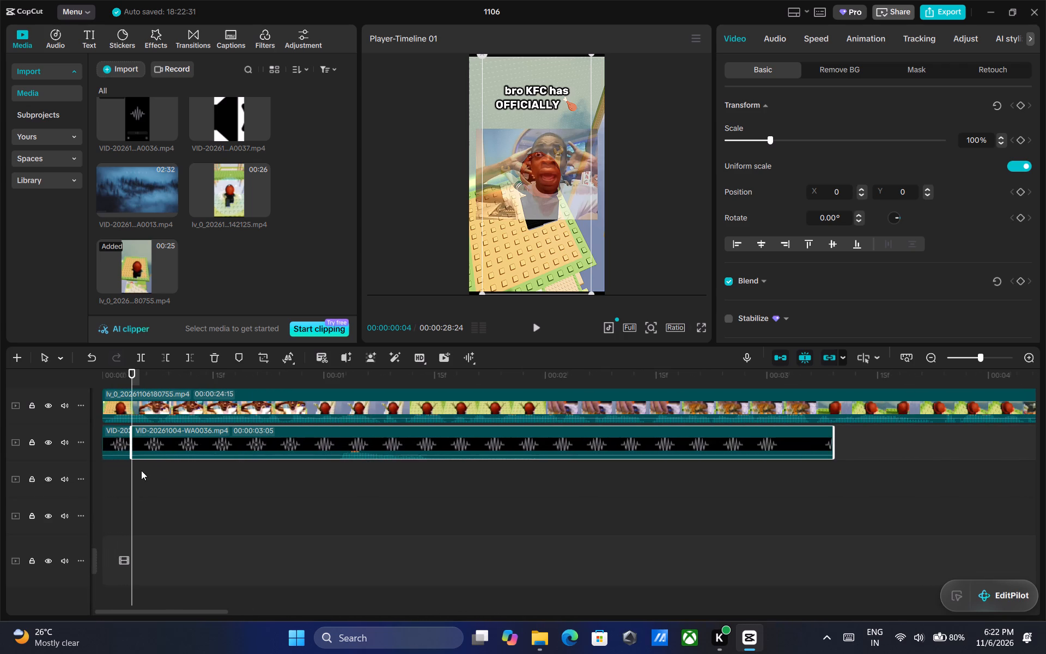
click(115, 438)
key(Delete)
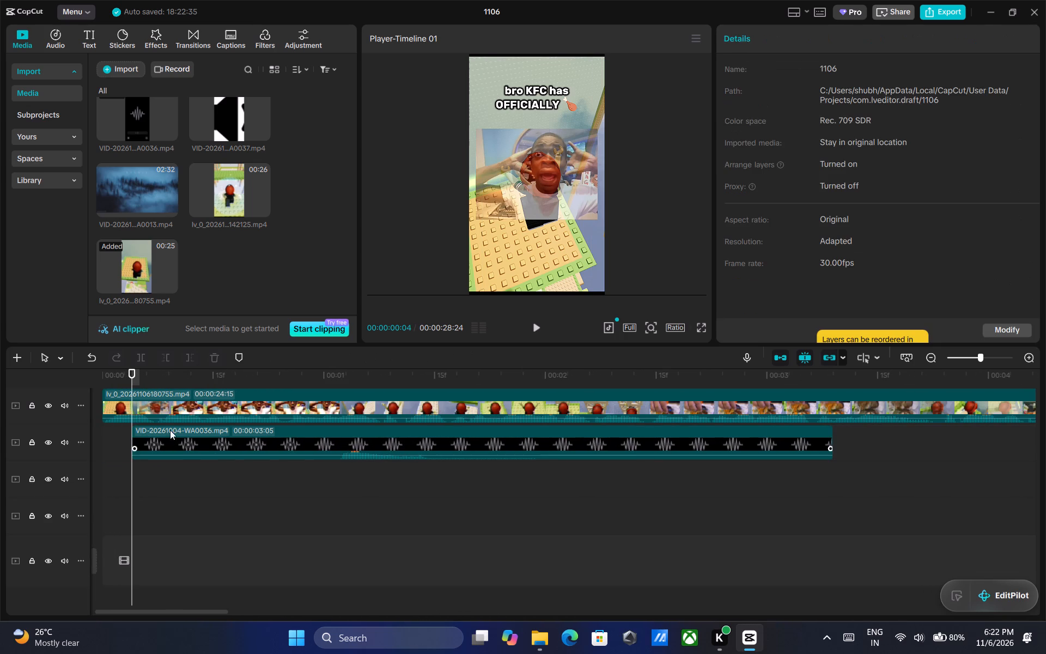
Move the remaining WA0036 clip to the timeline's start, split it again at 00:00:00:04, and delete the first piece.
drag(214, 439, 135, 439)
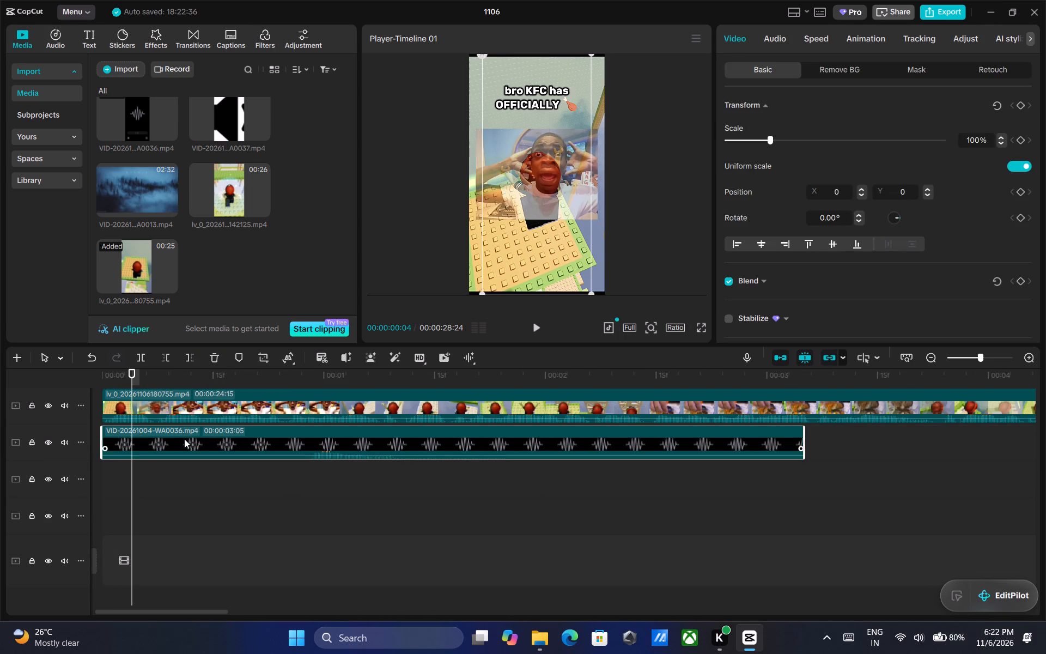
key(ctrl+b)
click(113, 436)
key(Delete)
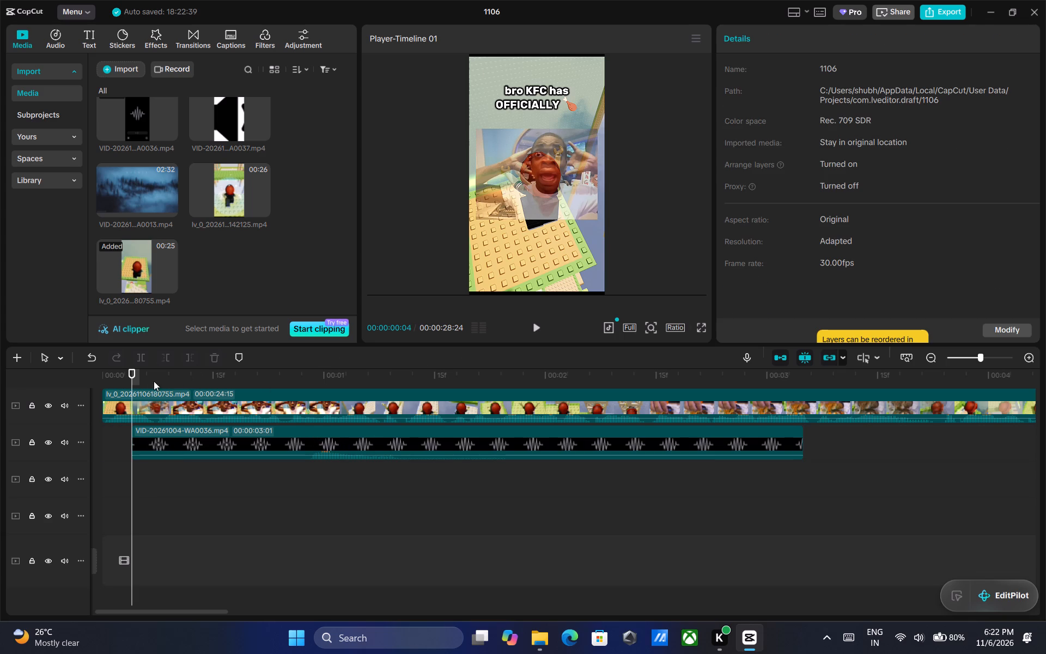
Split the WA0036 sound clip at 00:00:00:27, delete the piece before the cut, and move the remainder to the timeline's start.
drag(132, 369, 318, 399)
click(344, 437)
key(ctrl+b)
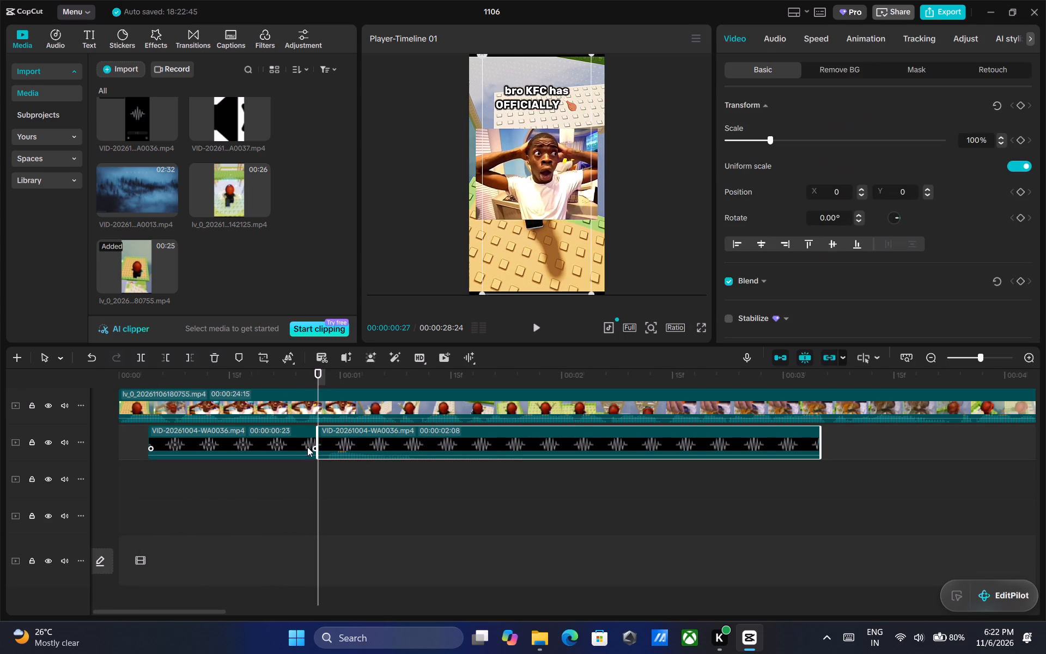
click(276, 433)
key(Delete)
drag(363, 434, 165, 434)
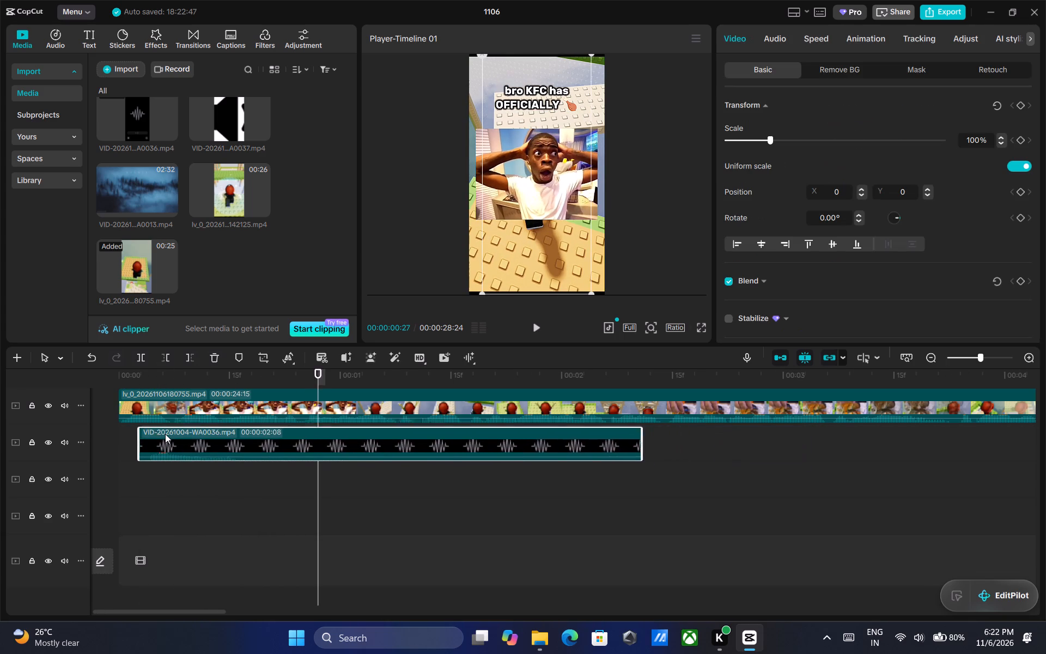
drag(165, 434, 164, 434)
scroll(374, 489, down, 6)
ctrl+scroll(378, 483, down, 18)
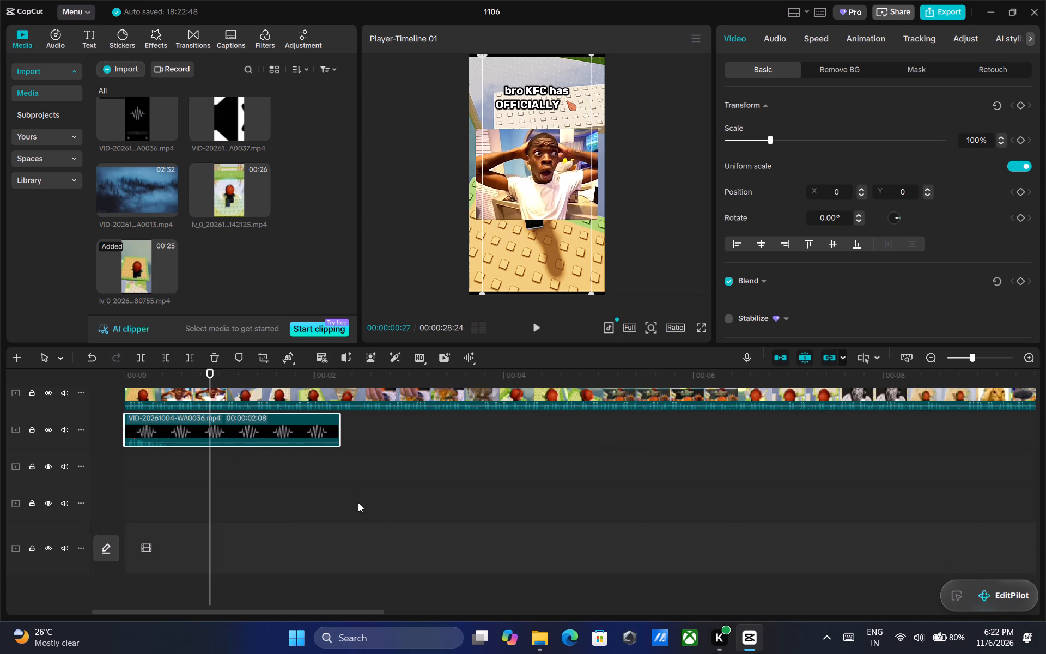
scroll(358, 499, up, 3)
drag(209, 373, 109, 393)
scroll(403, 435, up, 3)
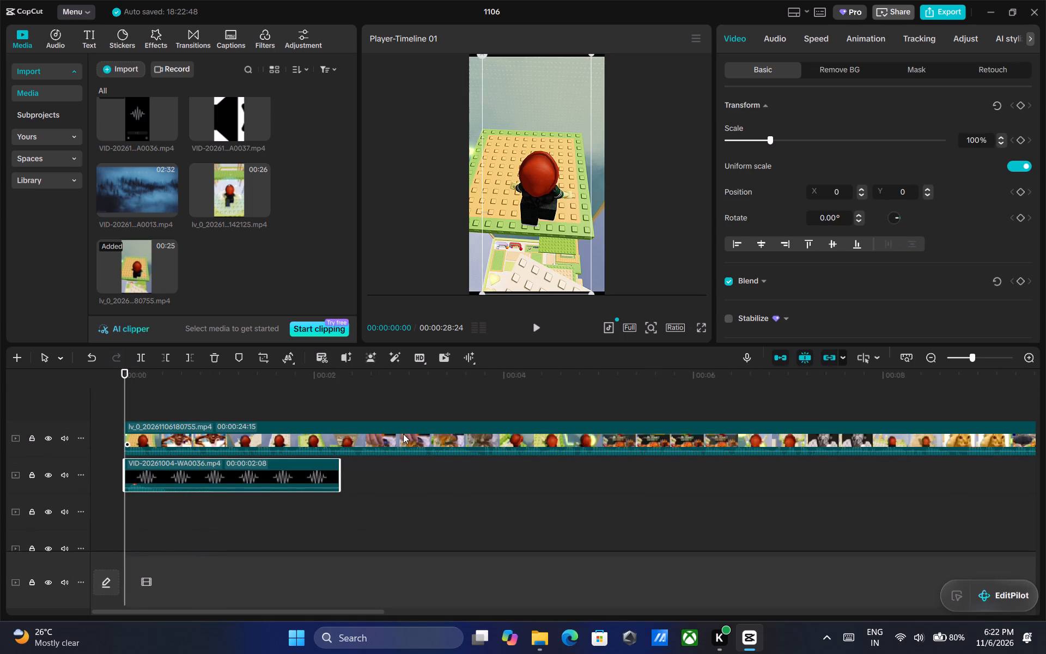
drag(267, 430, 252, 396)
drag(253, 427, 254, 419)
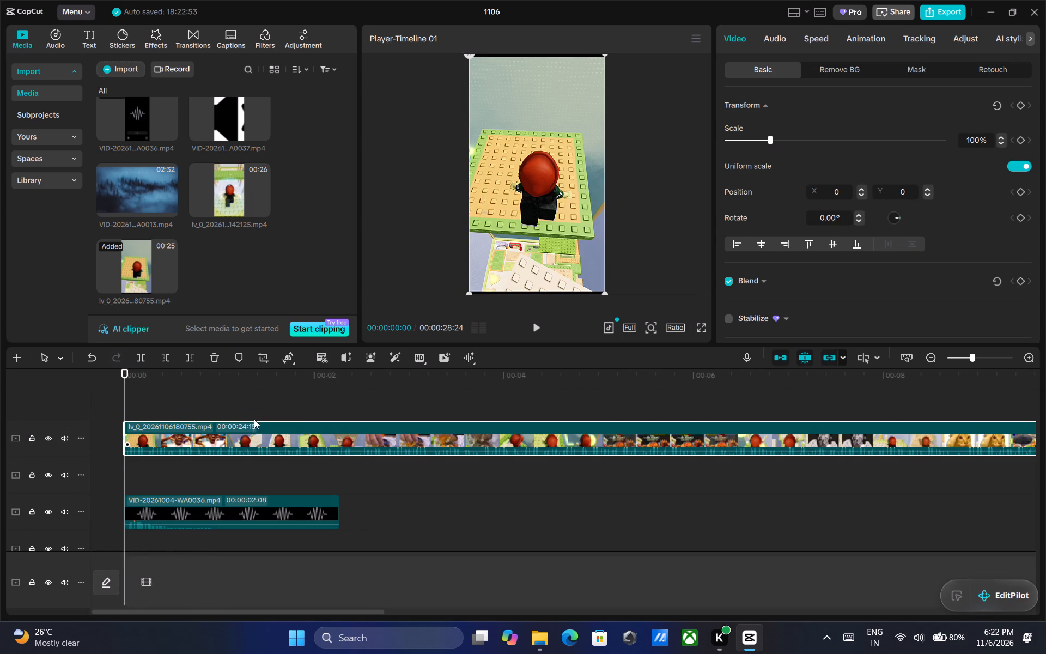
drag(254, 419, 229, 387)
Move the WA0036 sound clip to the track directly beneath the gameplay video, just after the timeline's start, and set the playhead to 00:00:00:03.
drag(161, 506, 169, 476)
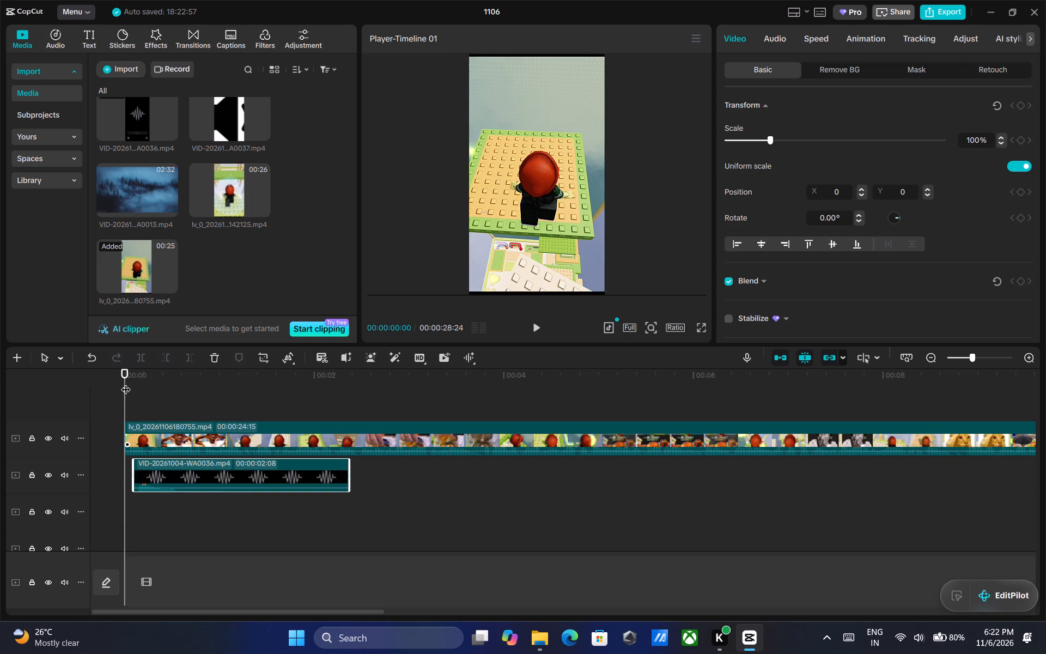
drag(124, 378, 131, 381)
ctrl+scroll(260, 525, down, 1)
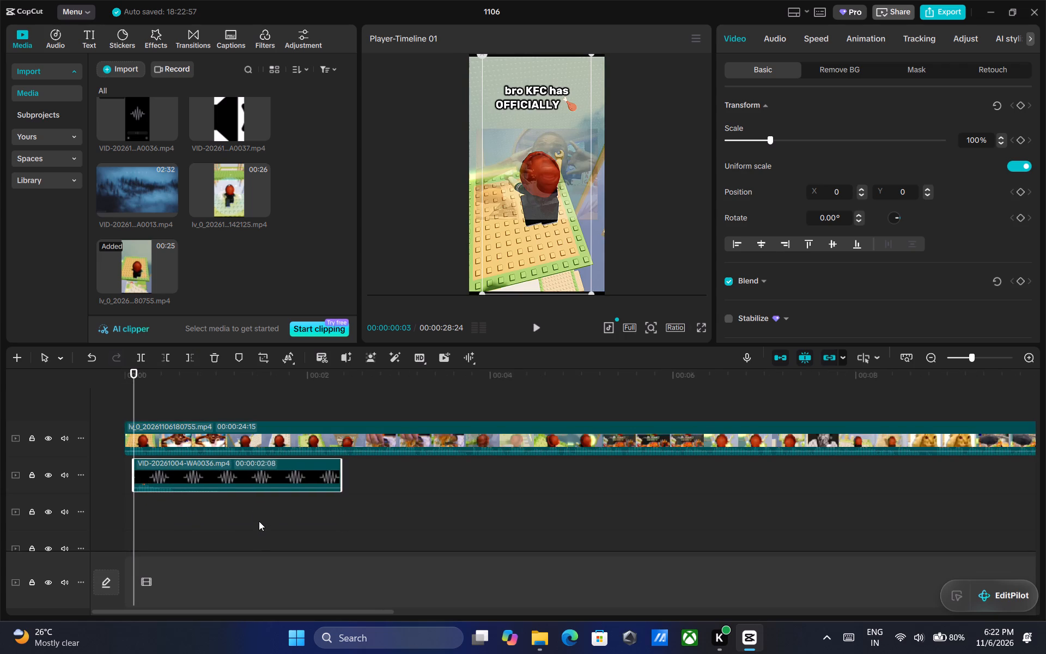
ctrl+scroll(259, 521, down, 3)
ctrl+scroll(252, 503, up, 2)
scroll(253, 502, down, 4)
scroll(253, 502, up, 2)
Lower the first WA0036 sound clip's volume to -5.3 dB.
click(167, 440)
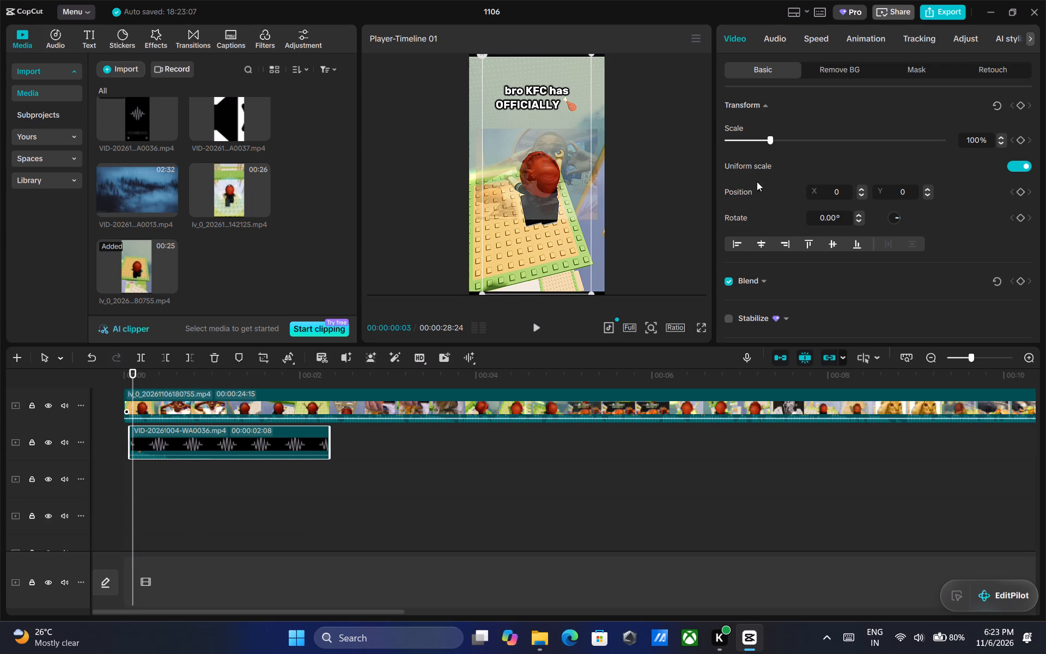
click(781, 26)
click(876, 135)
click(872, 136)
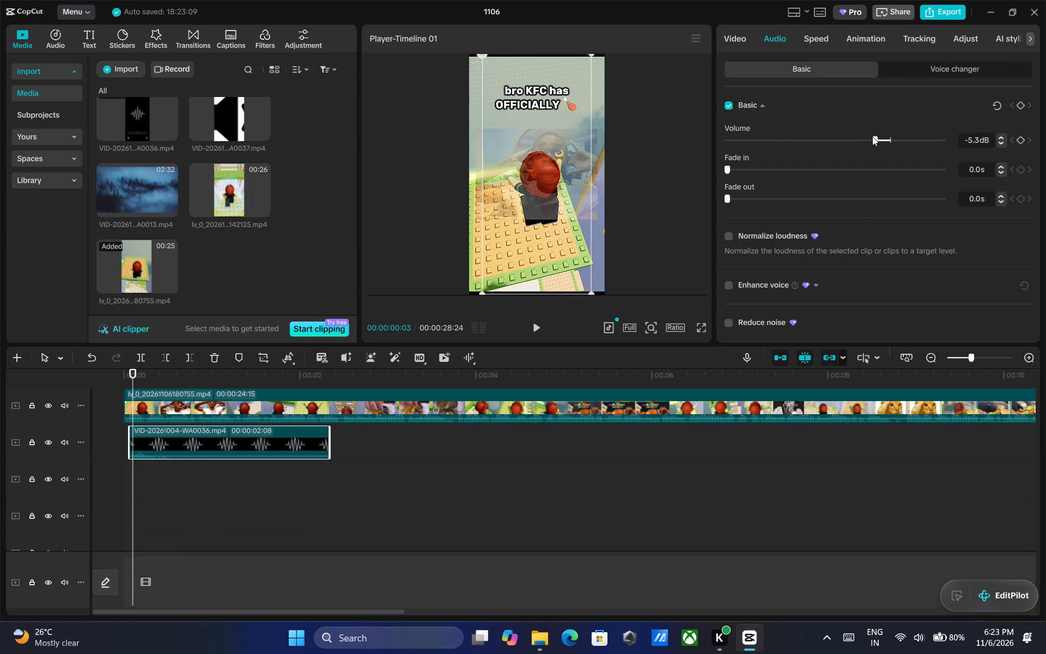
Play back the video's opening to check how the WA0036 sound fits the picture.
click(537, 323)
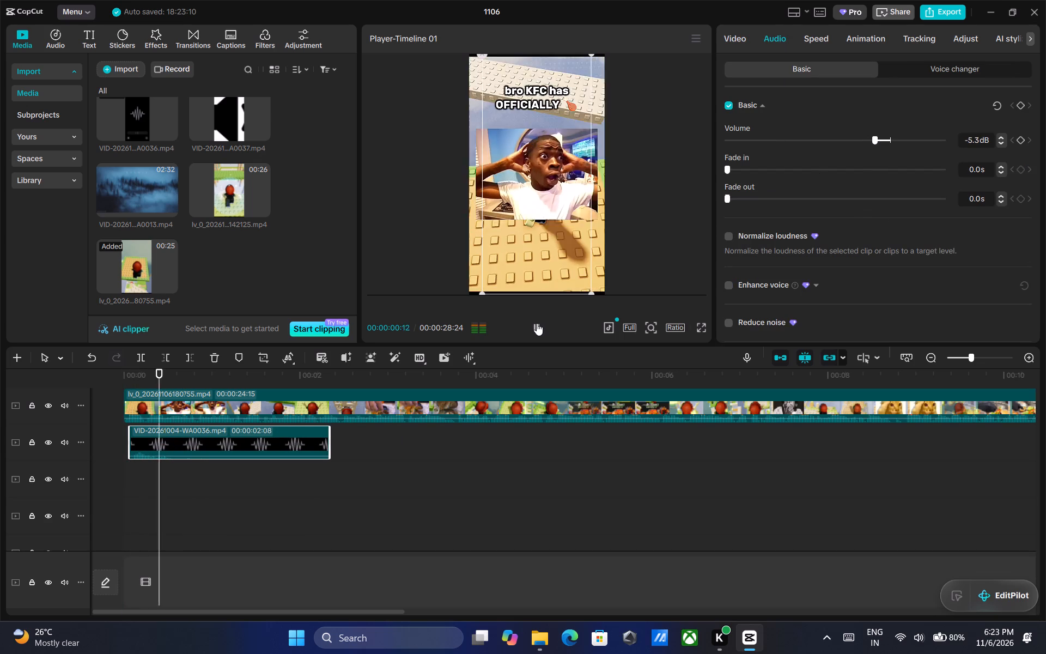
triple_click(537, 323)
double_click(537, 323)
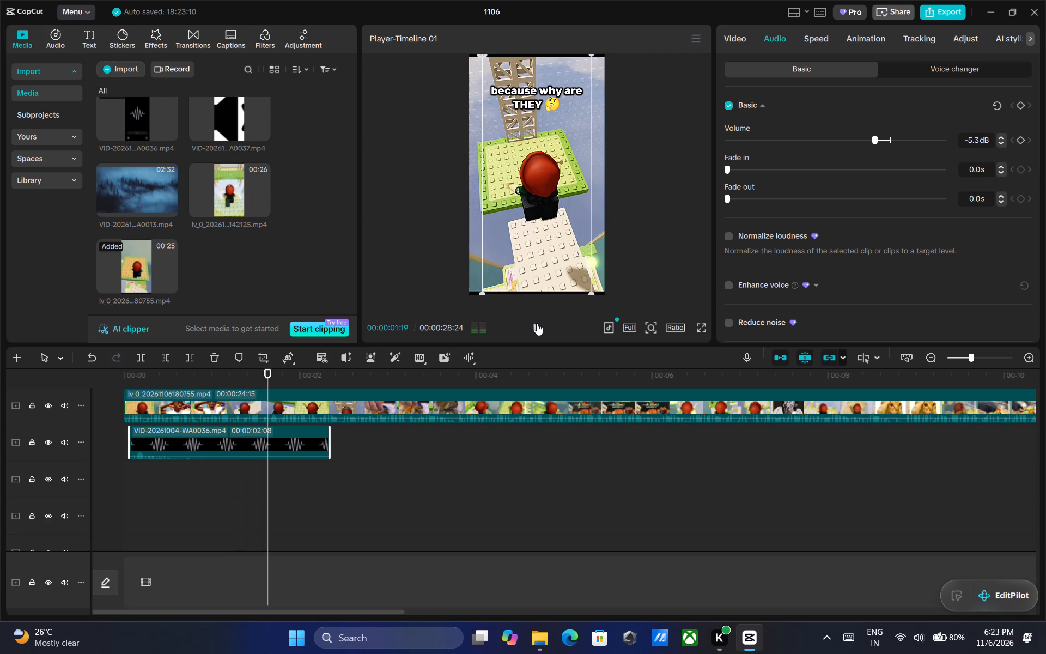
double_click(537, 323)
triple_click(537, 323)
triple_click(537, 323)
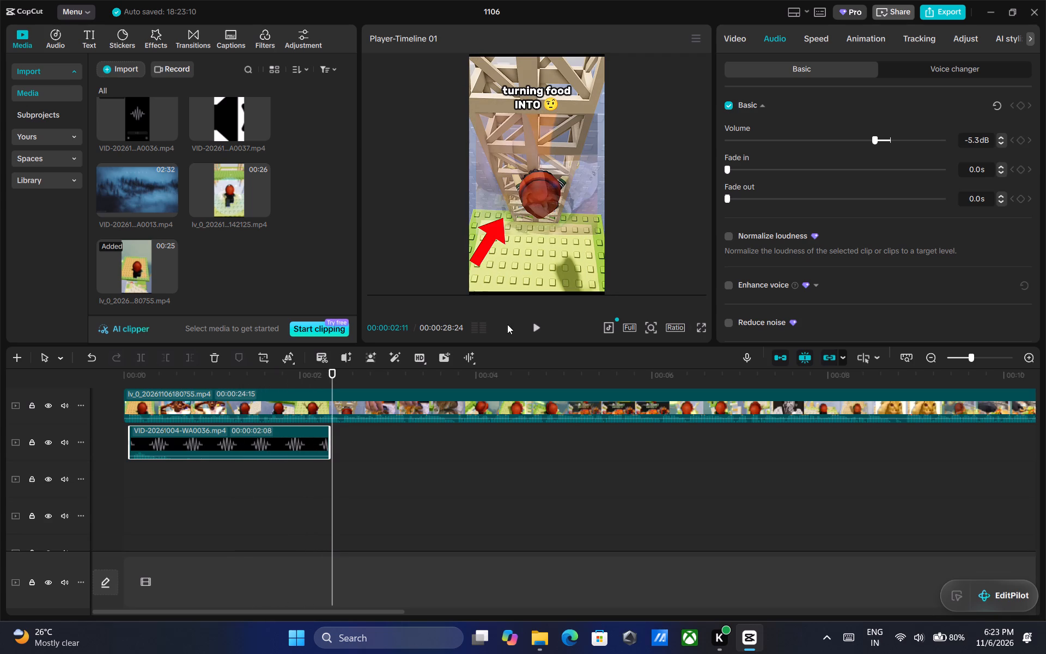
double_click(532, 323)
Add a second WA0036 sound clip on the track below the first, spanning the playhead at 00:00:02:13, and lower its volume to -5.5 dB.
drag(348, 375, 340, 375)
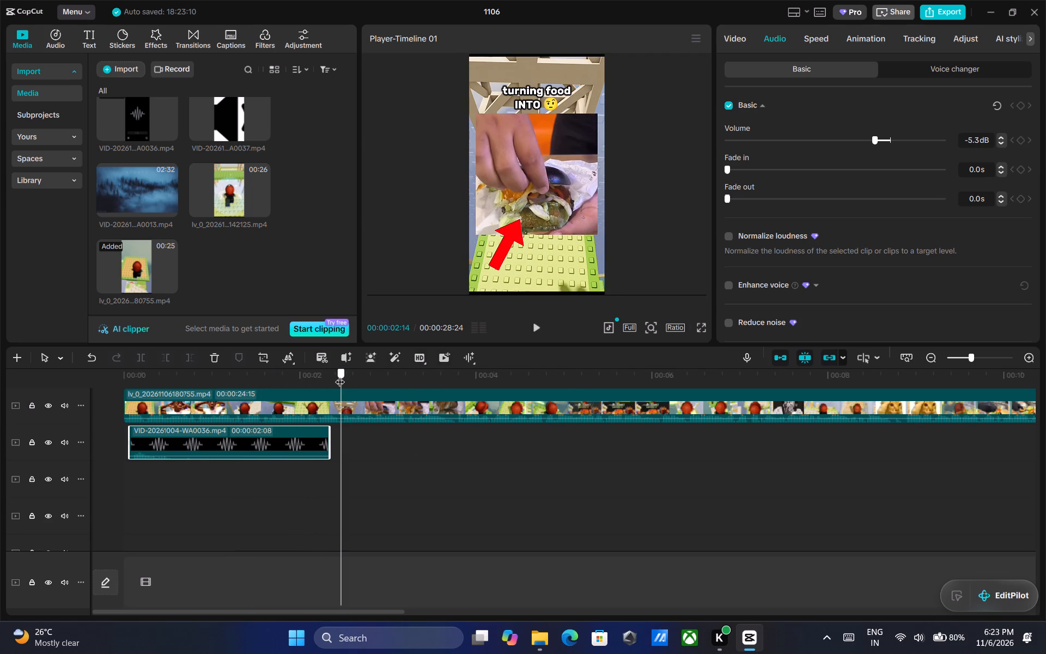
drag(340, 375, 339, 375)
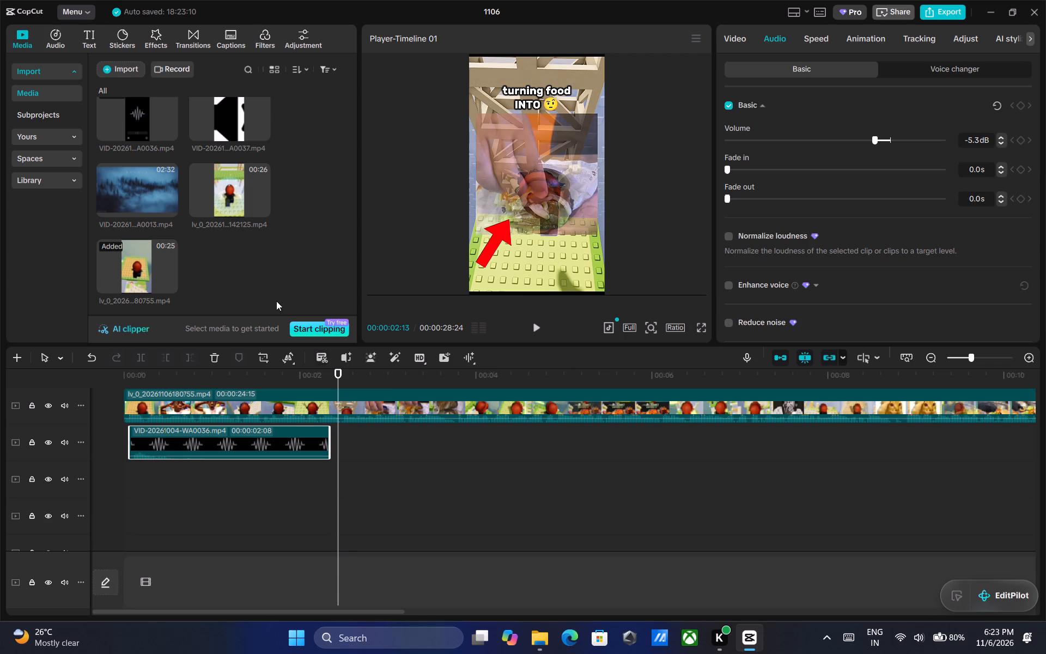
scroll(200, 205, up, 1)
drag(141, 164, 297, 486)
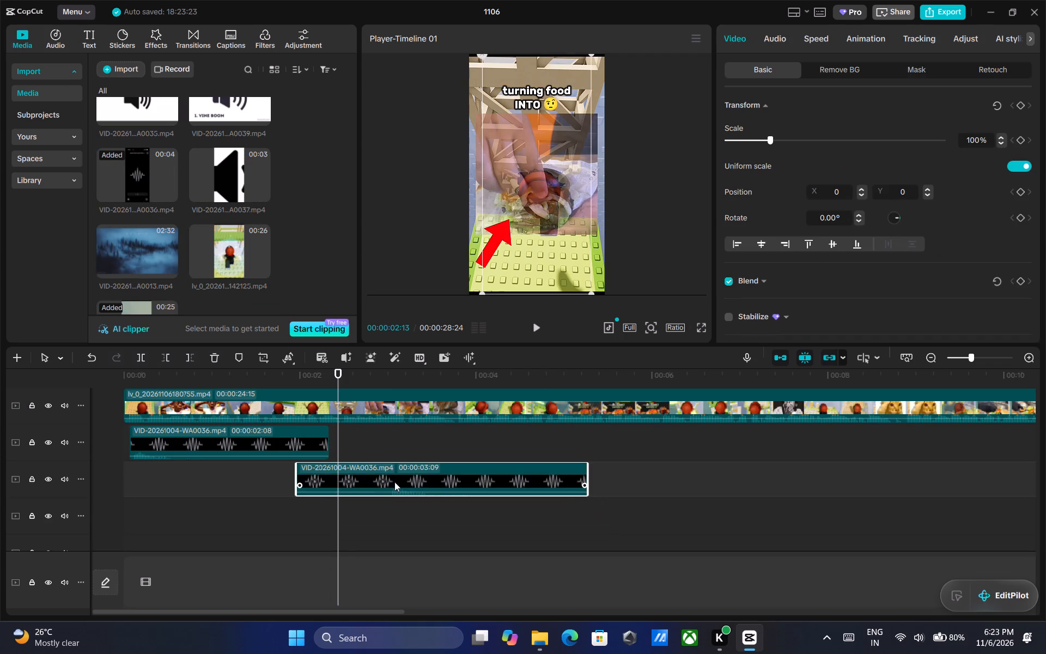
drag(418, 473, 363, 473)
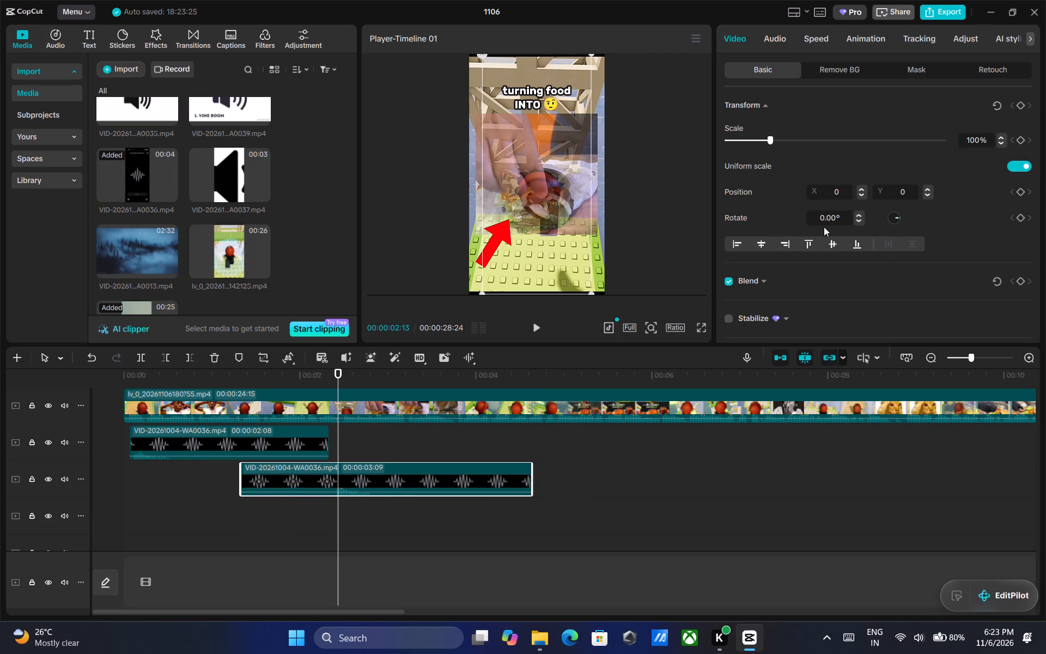
click(780, 36)
click(872, 138)
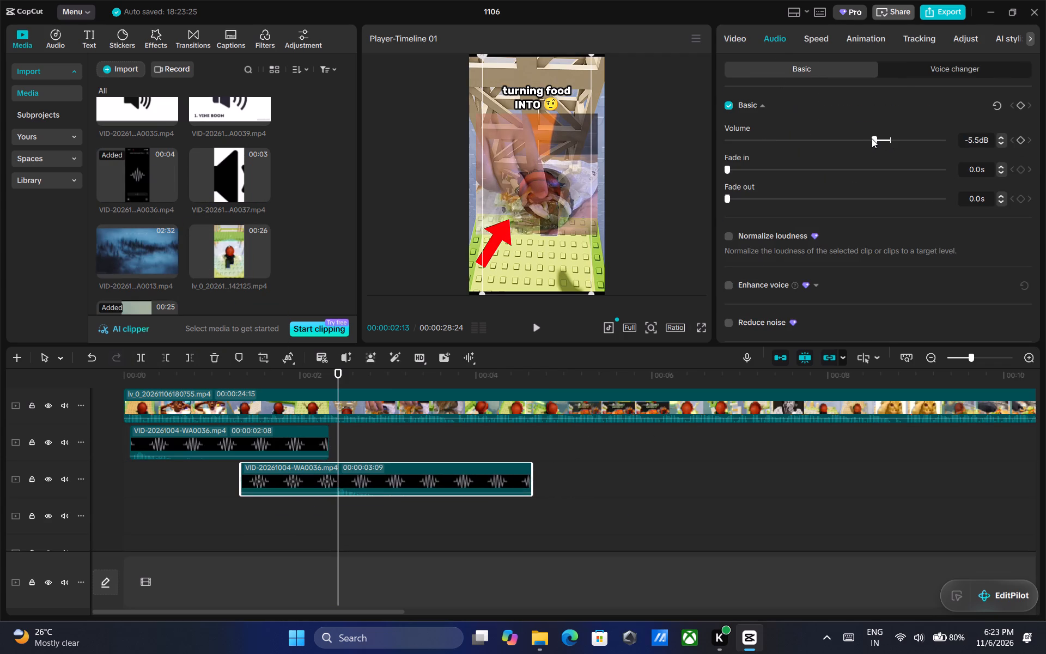
Play back from 00:00:02:13 to about 00:00:05:01 to check the second WA0036 sound against the picture.
click(532, 323)
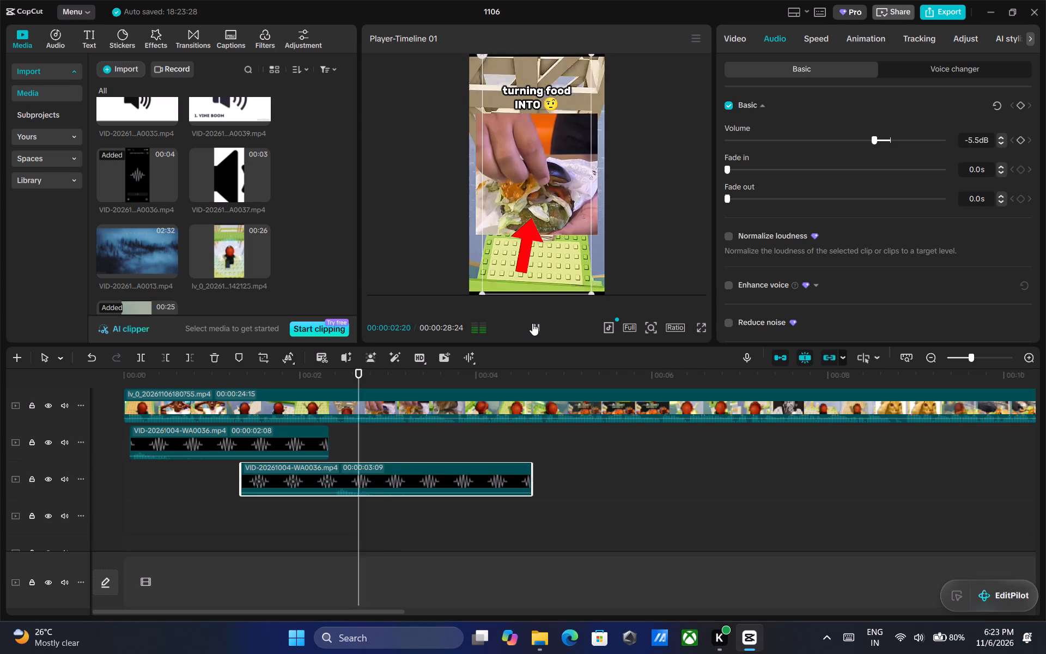
click(532, 323)
double_click(532, 323)
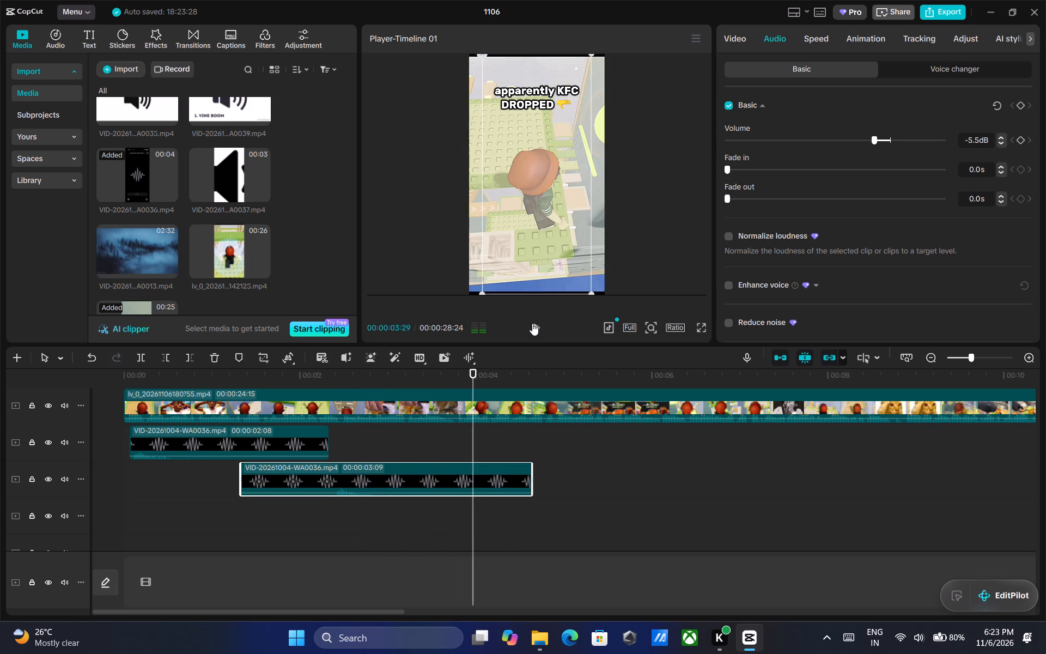
triple_click(532, 323)
triple_click(532, 323)
double_click(532, 323)
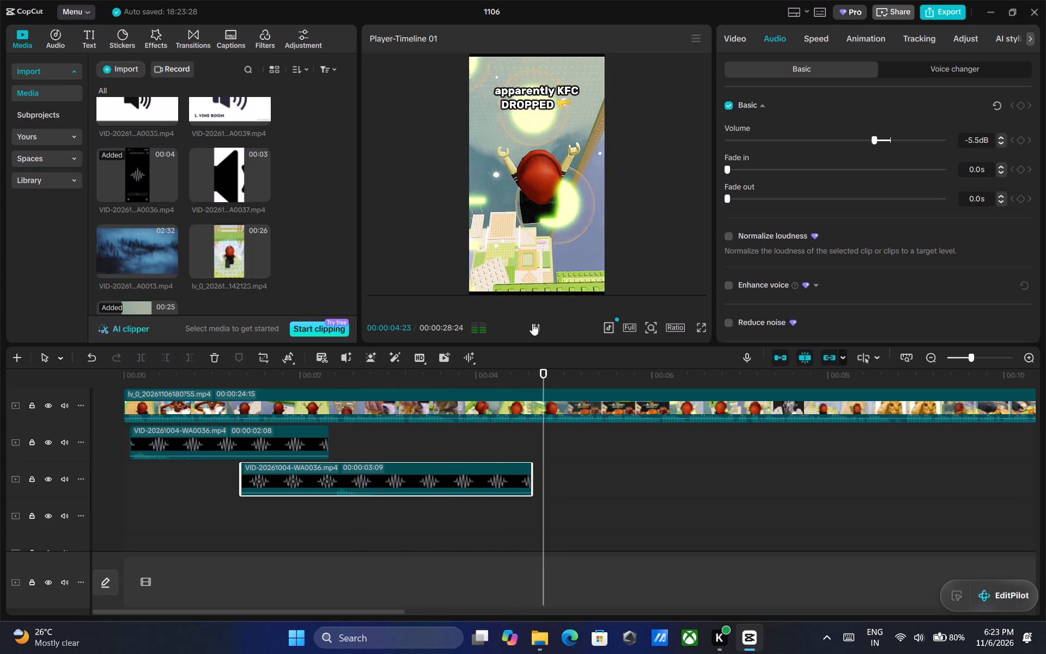
double_click(532, 323)
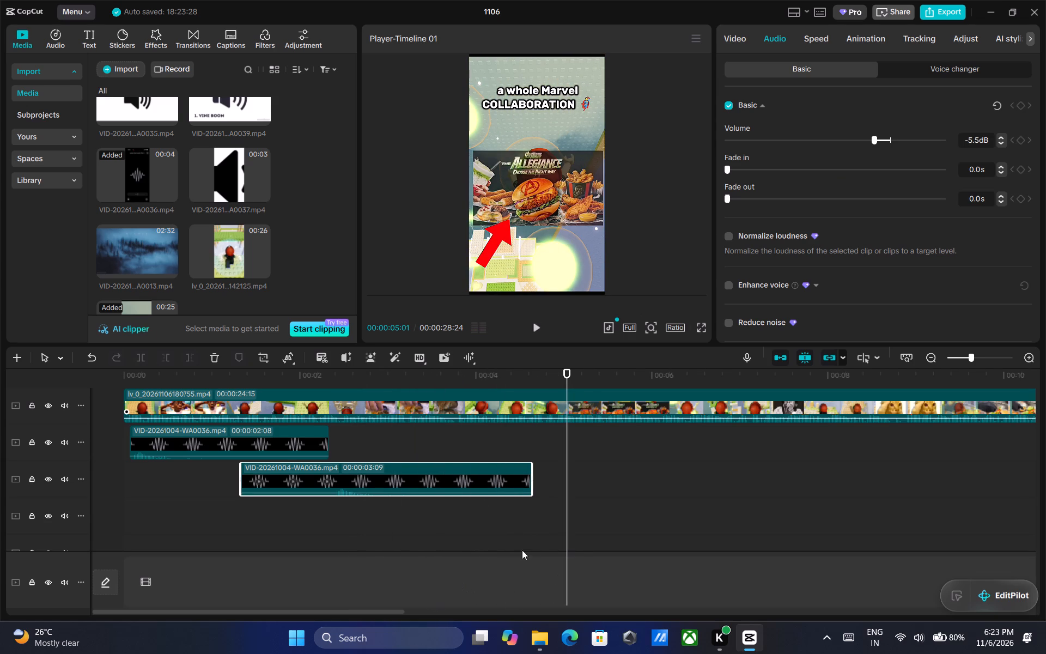
Move the lowest leftover WA0039 sound clip from past the video's end to the track beneath the video, spanning the playhead at 00:00:04:29.
ctrl+scroll(545, 518, down, 5)
drag(417, 611, 878, 614)
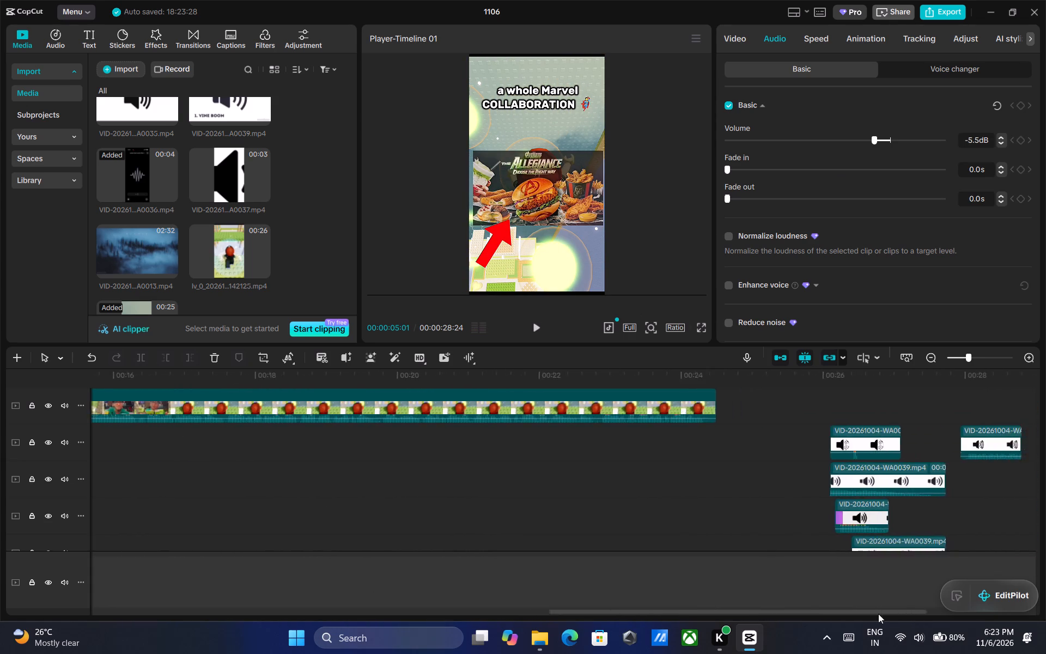
drag(878, 614, 978, 614)
scroll(807, 490, down, 2)
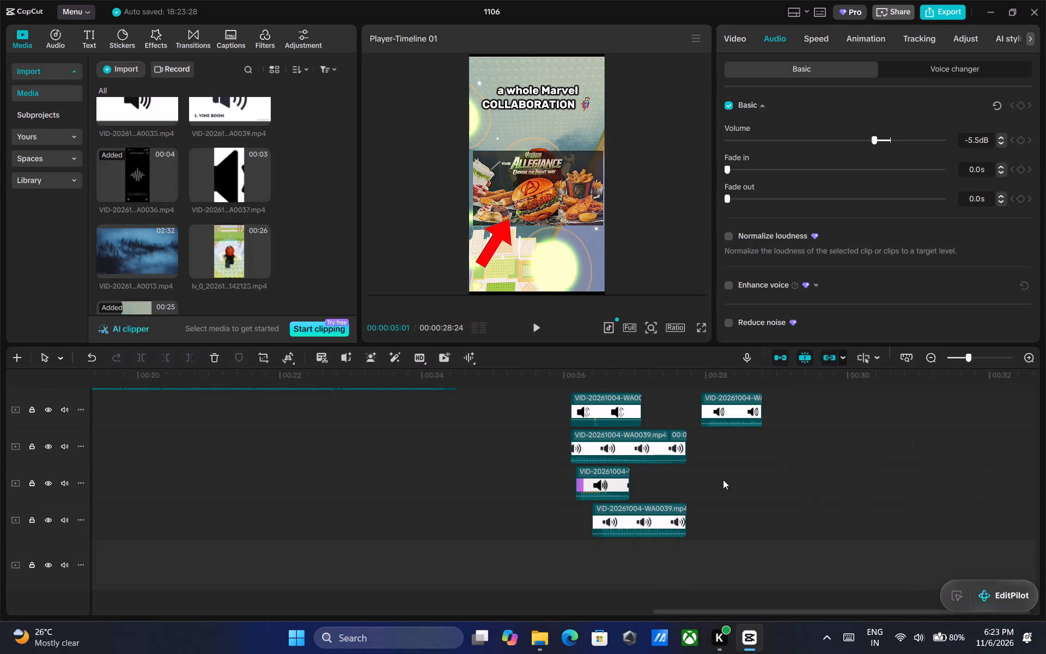
drag(625, 513, 246, 446)
drag(694, 612, 464, 594)
drag(816, 464, 327, 458)
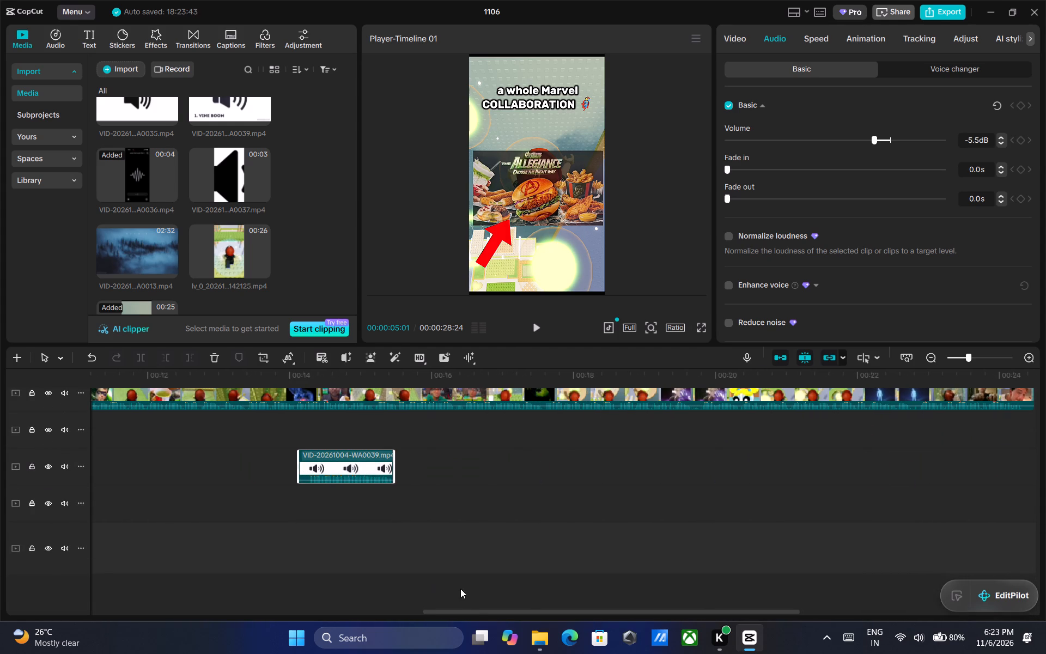
drag(471, 610, 270, 579)
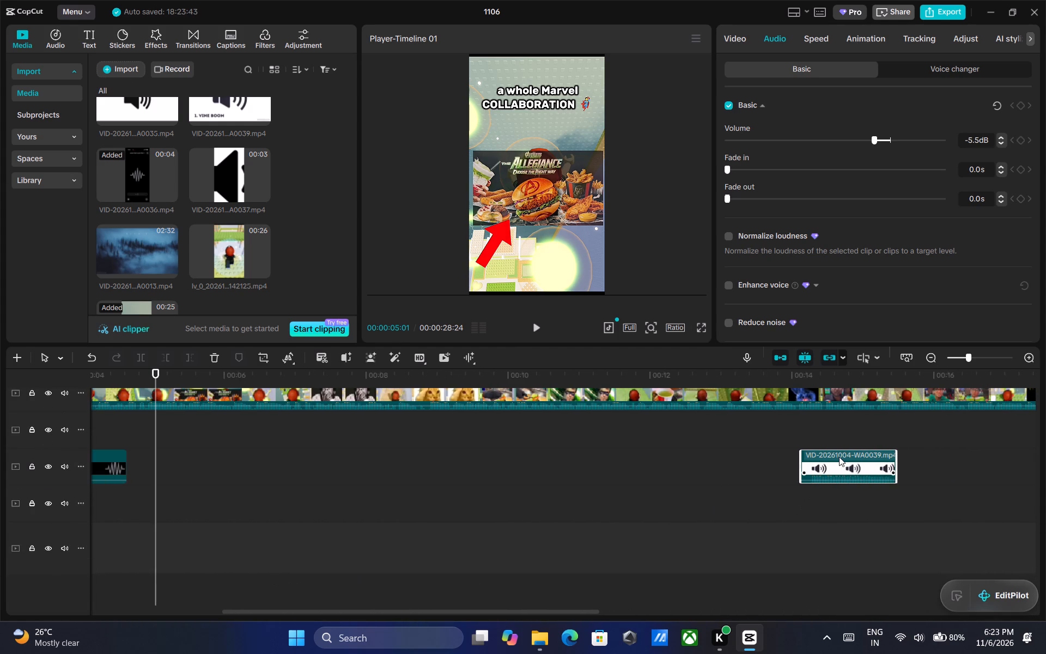
drag(839, 457, 445, 455)
ctrl+scroll(762, 470, down, 1)
ctrl+scroll(762, 470, up, 1)
ctrl+scroll(762, 470, down, 3)
scroll(709, 469, down, 6)
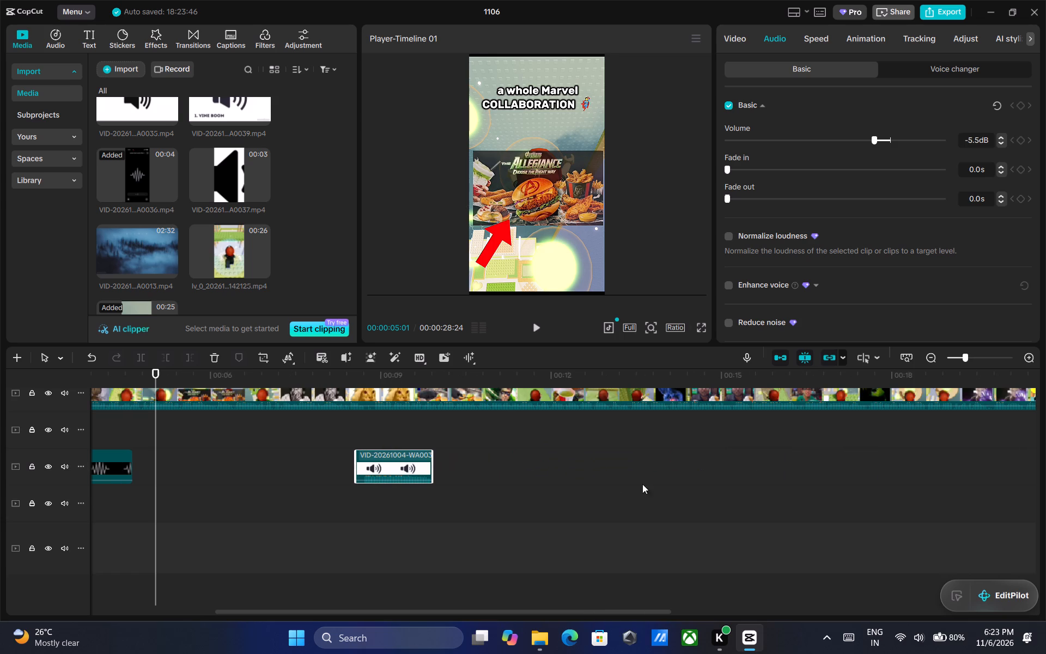
drag(522, 610, 465, 605)
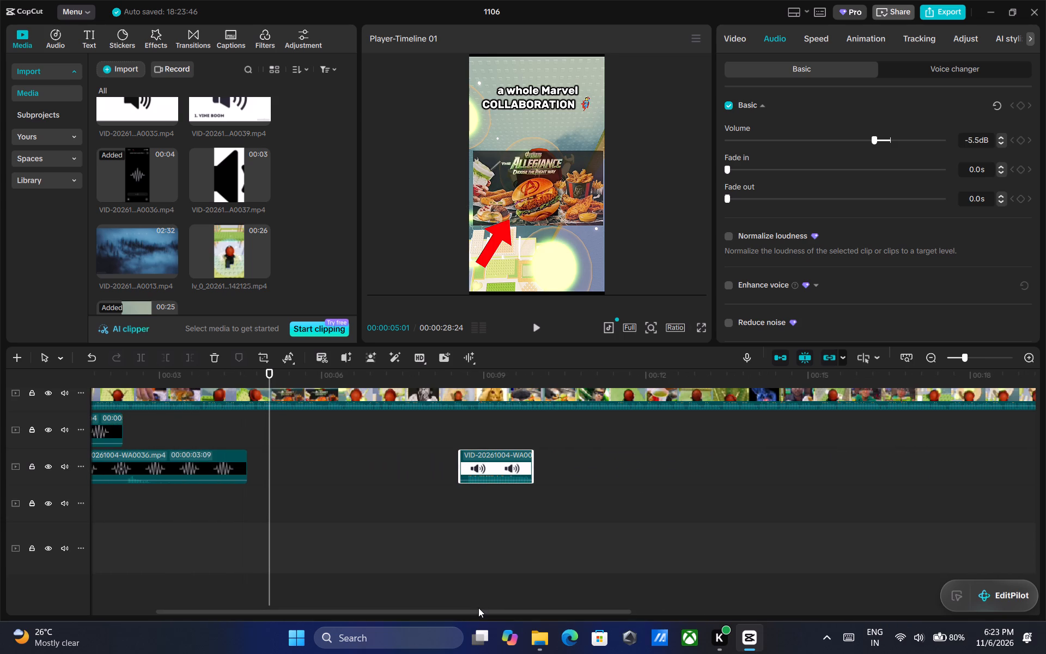
drag(478, 611, 391, 611)
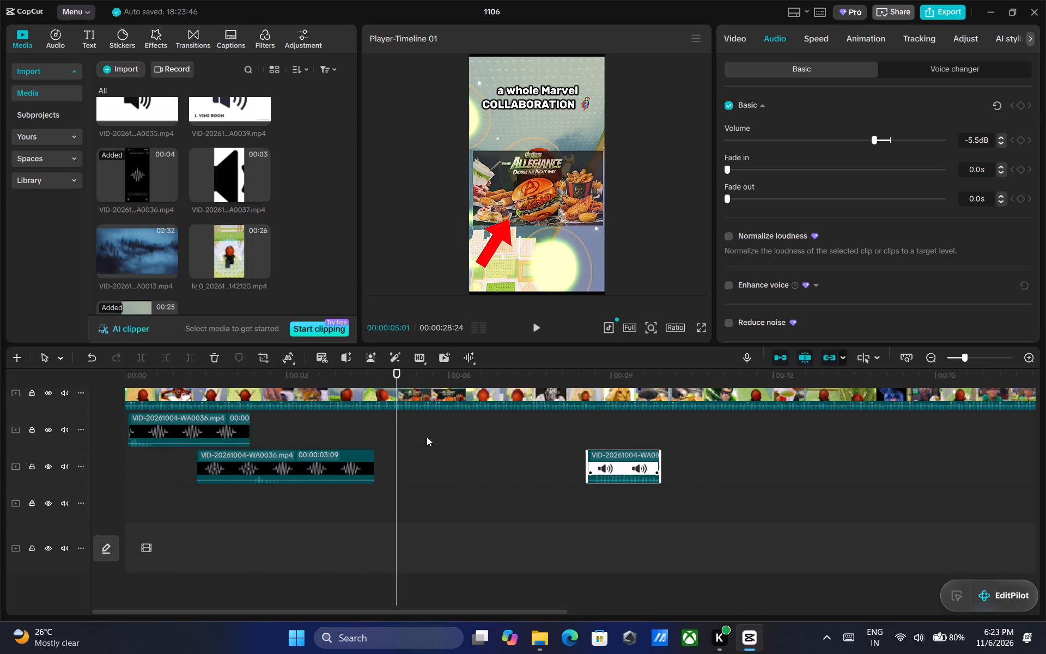
click(395, 368)
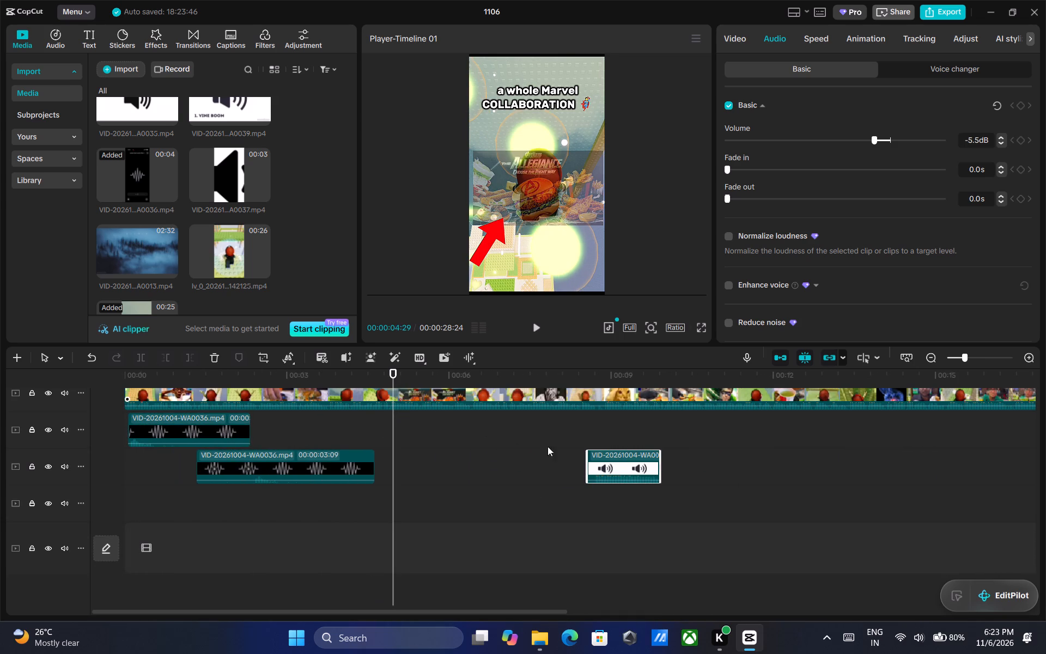
drag(610, 469, 406, 428)
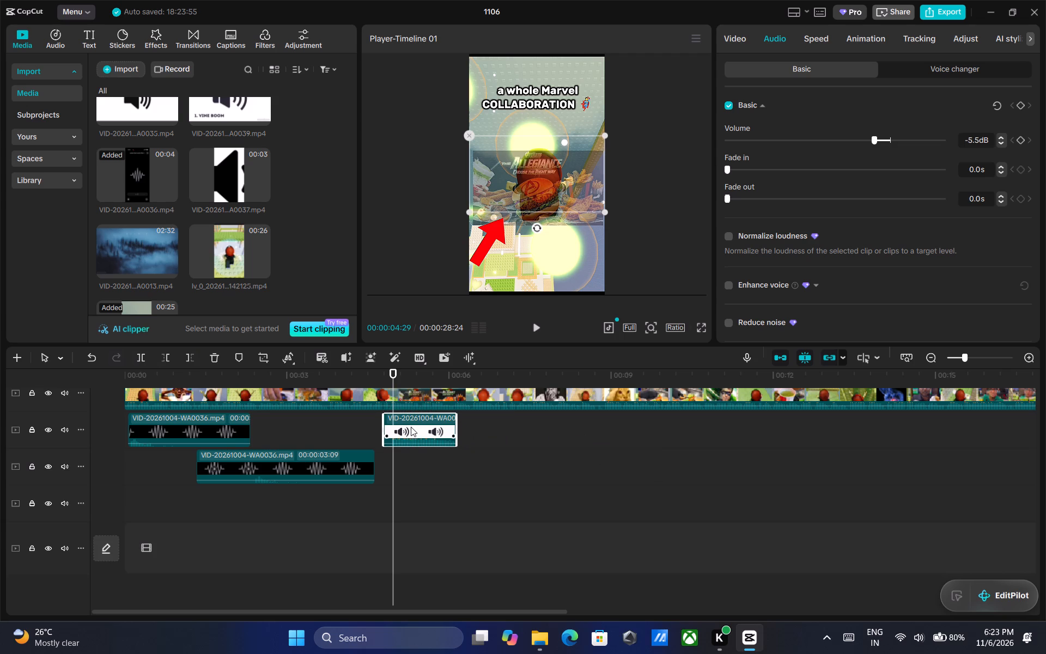
Preview the timing of the WA0039 sound with the picture, replaying it from 00:00:05:18.
click(536, 325)
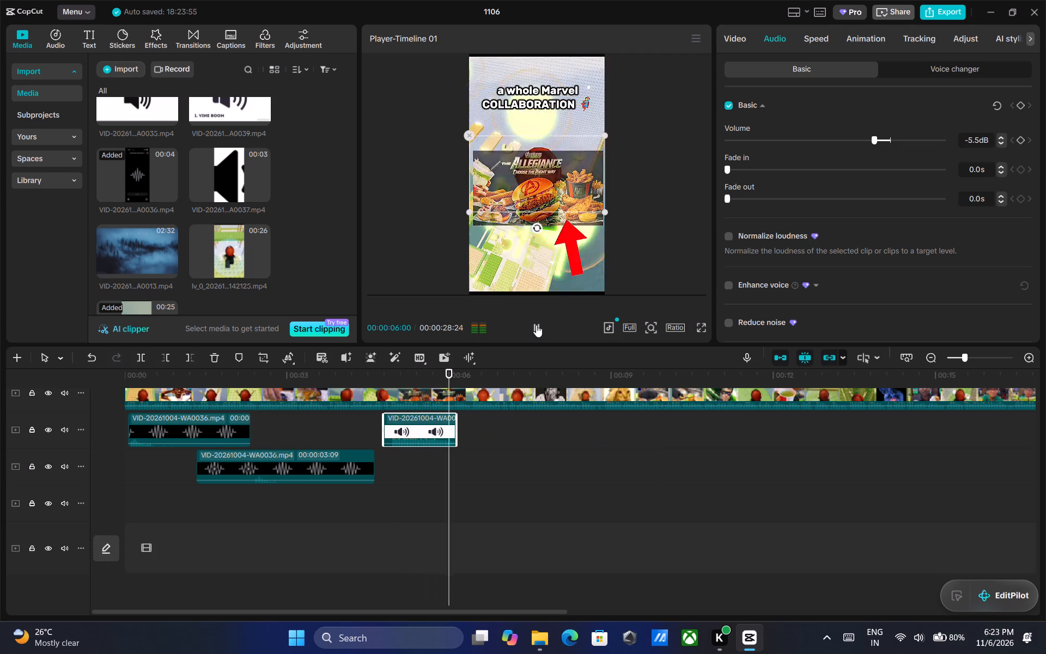
triple_click(536, 325)
triple_click(536, 325)
click(536, 325)
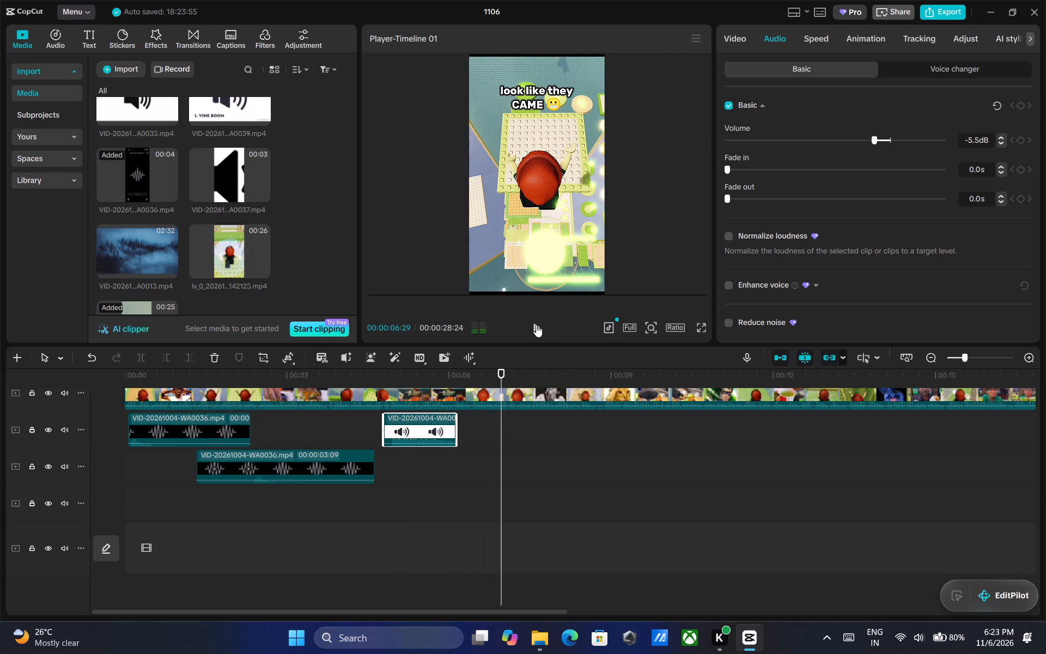
drag(503, 376, 428, 377)
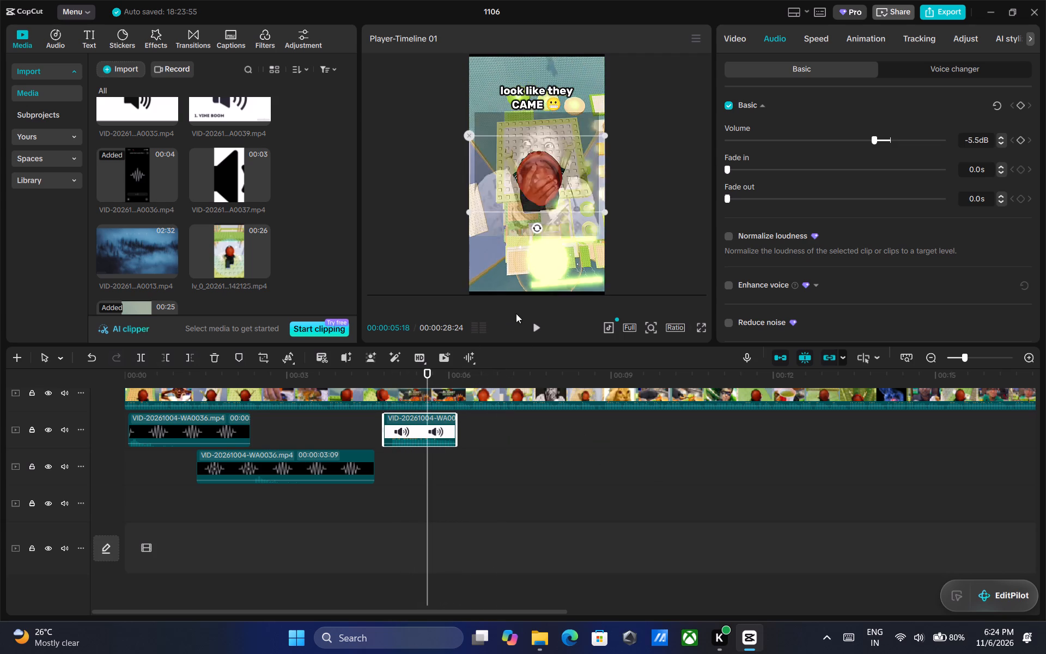
click(536, 323)
click(536, 323)
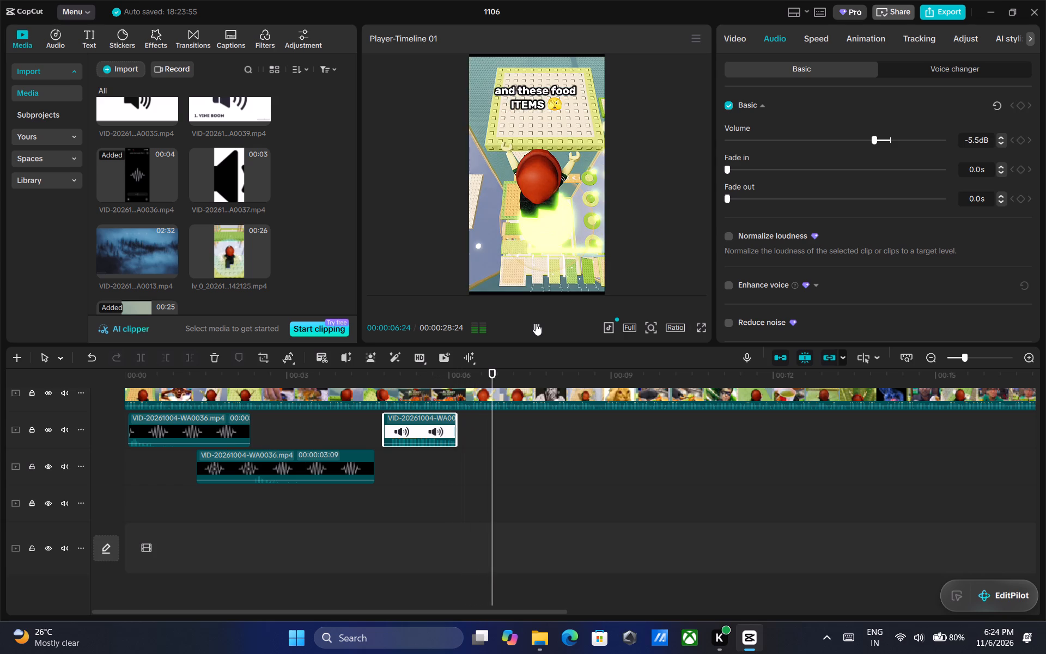
Move the uppermost leftover 13.7 dB sound clip from past the video's end to the track beneath the video, spanning the playhead at 00:00:07:01.
click(536, 323)
click(536, 323)
drag(513, 373, 504, 373)
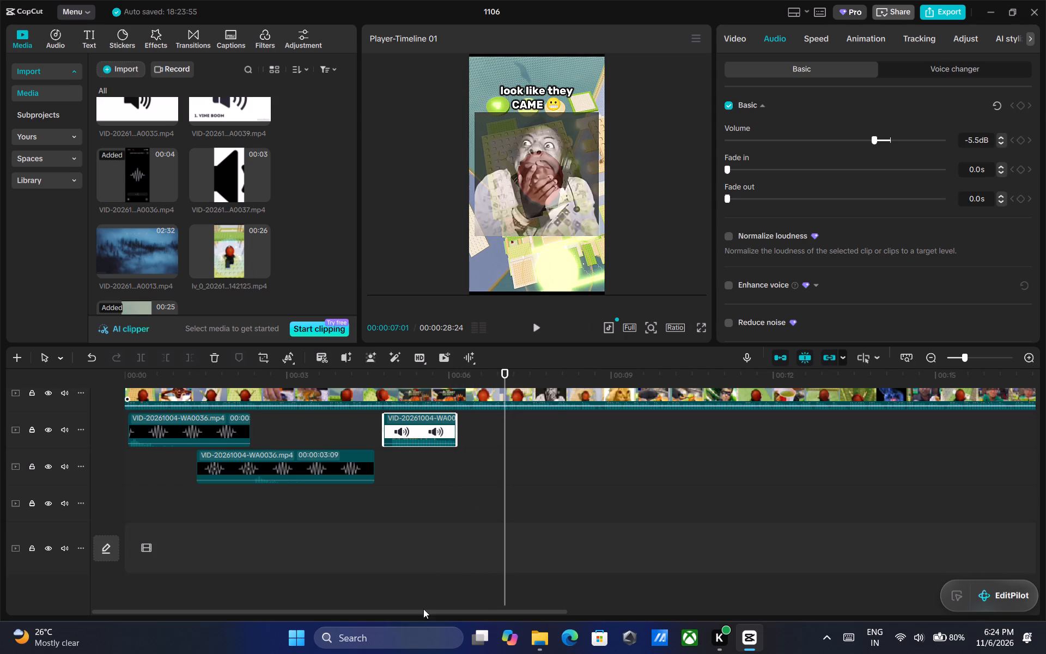
drag(423, 610, 779, 609)
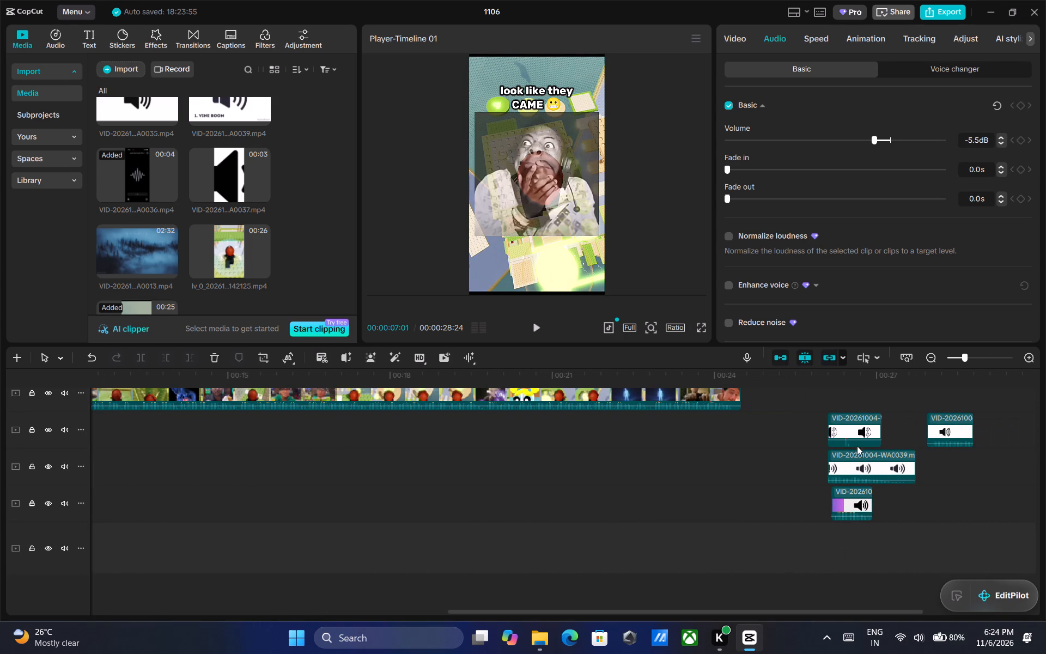
drag(855, 423, 359, 435)
drag(592, 615, 471, 612)
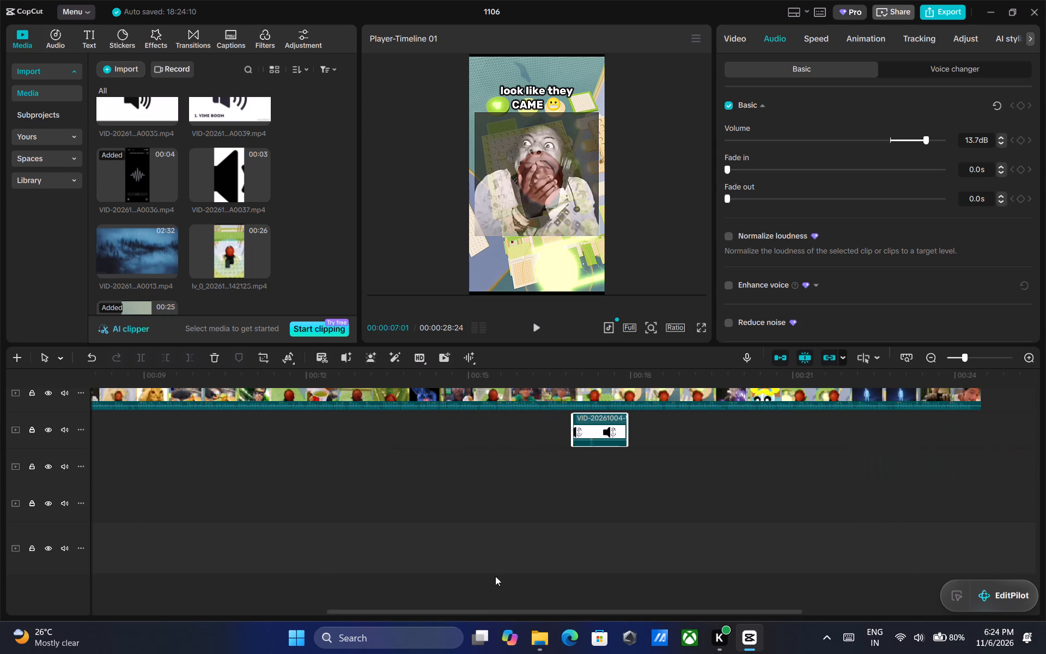
drag(598, 425, 353, 422)
drag(468, 613, 350, 613)
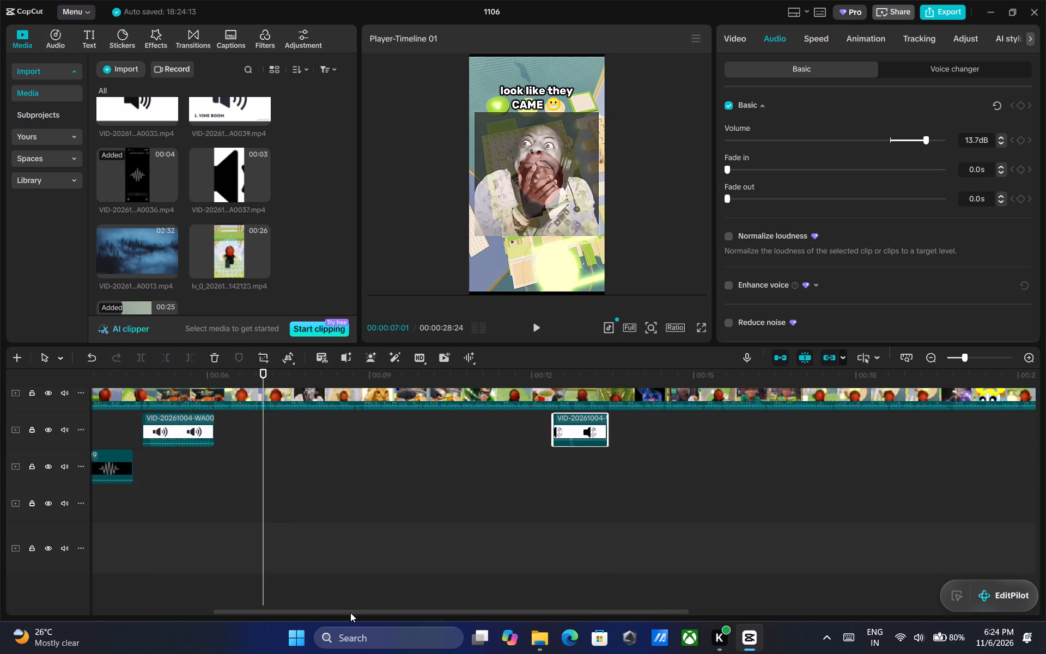
drag(350, 613, 343, 613)
drag(605, 428, 337, 428)
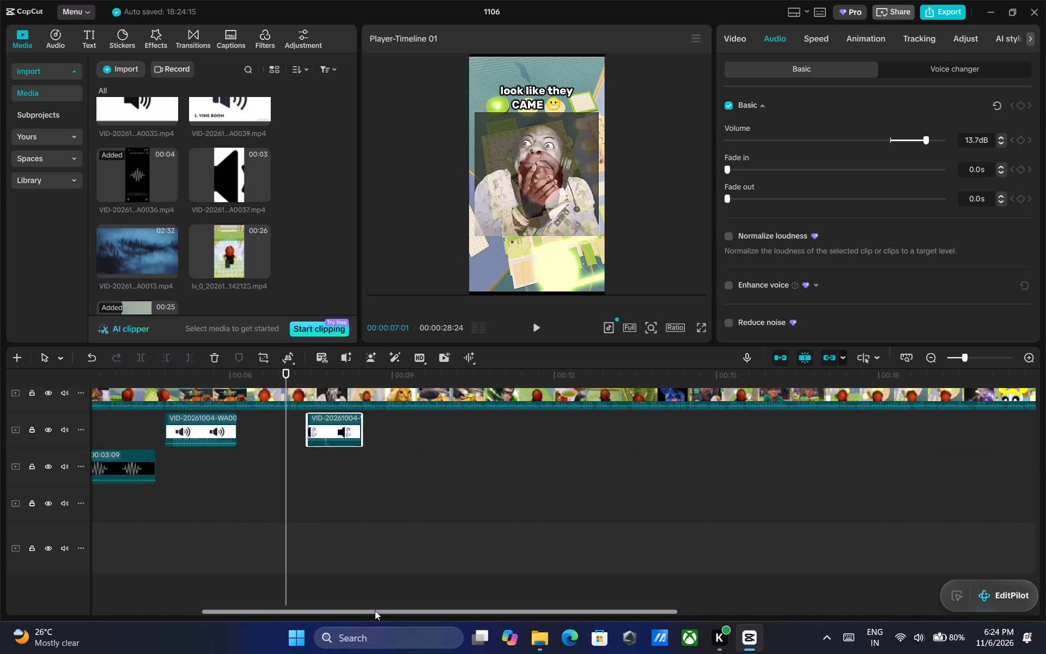
drag(375, 610, 234, 605)
drag(552, 427, 534, 426)
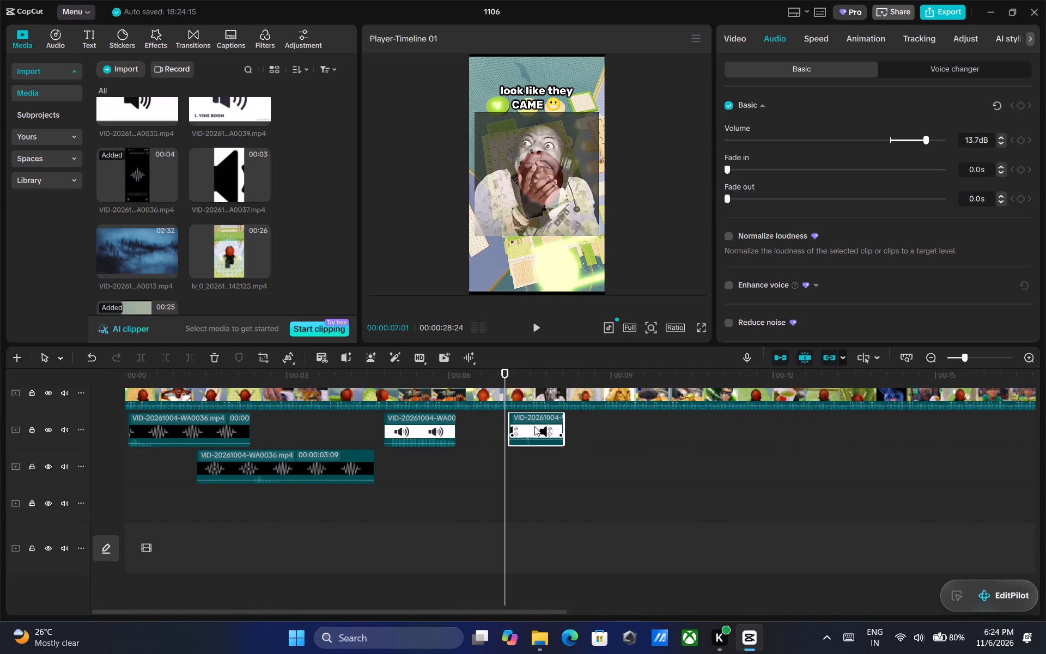
drag(534, 426, 514, 423)
Move the long leftover WA0039 sound clip from past the video's end to the track beneath the video, starting at 00:00:08:06.
click(536, 323)
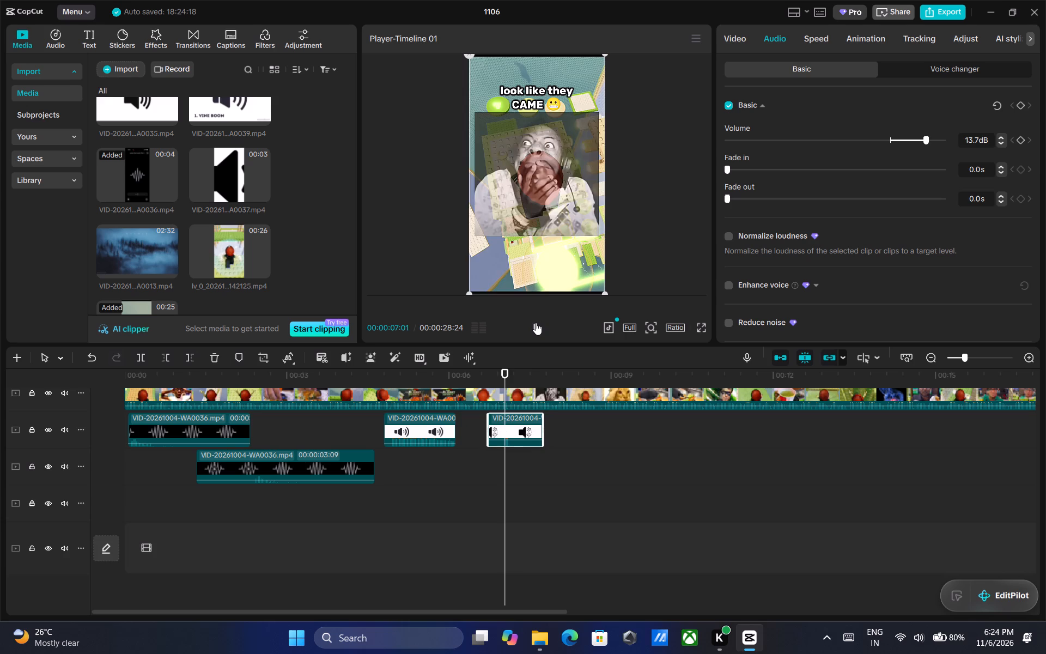
triple_click(536, 323)
double_click(536, 323)
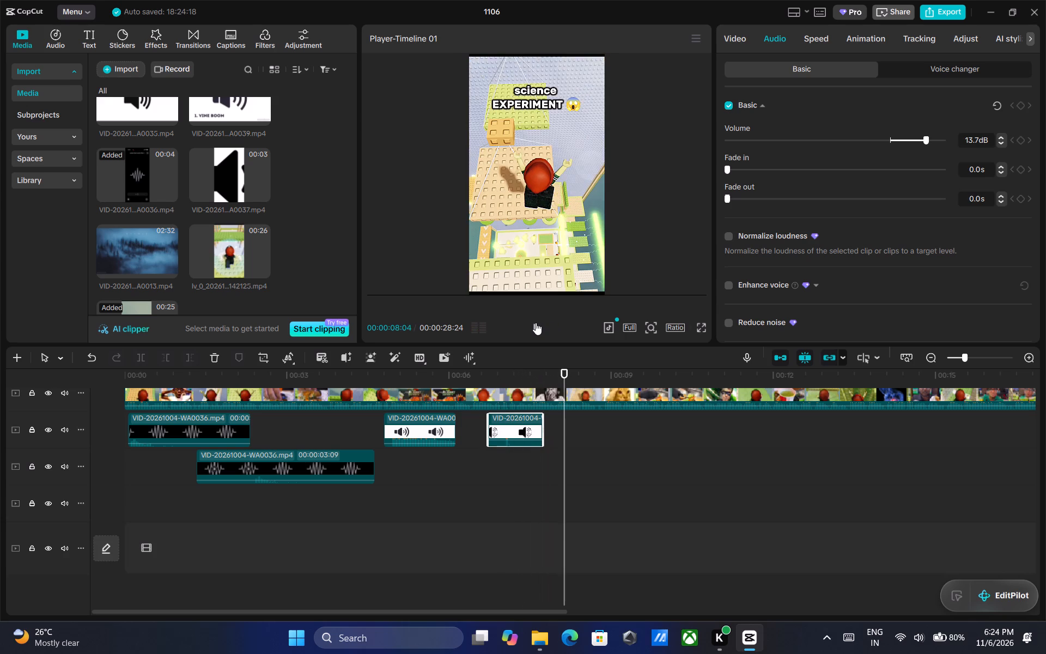
drag(577, 377, 572, 377)
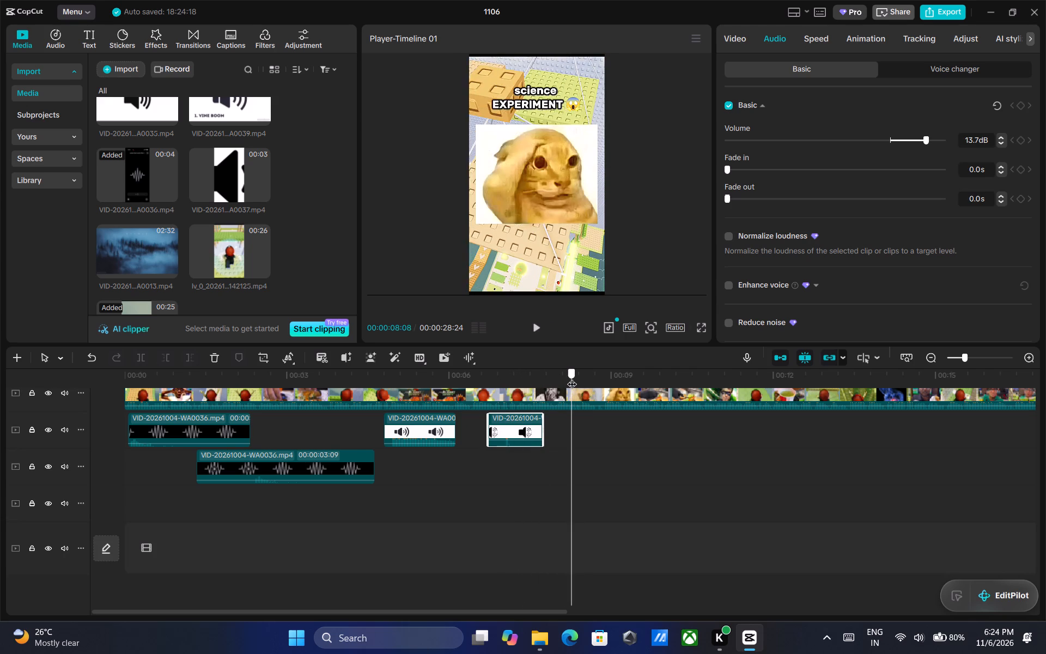
drag(572, 377, 568, 376)
drag(421, 609, 744, 609)
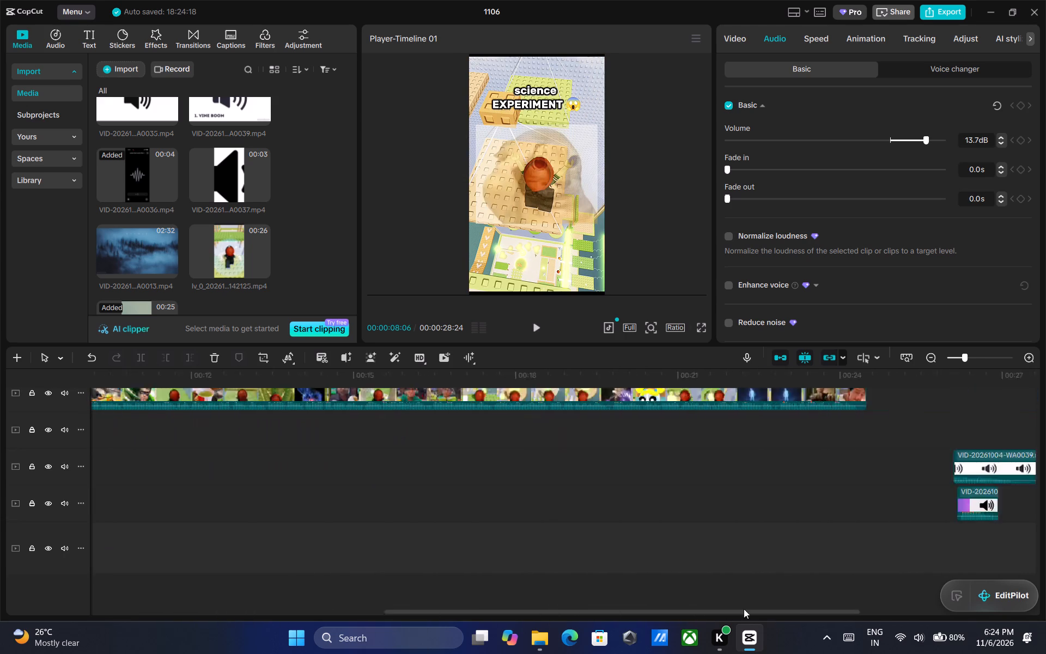
drag(744, 609, 814, 606)
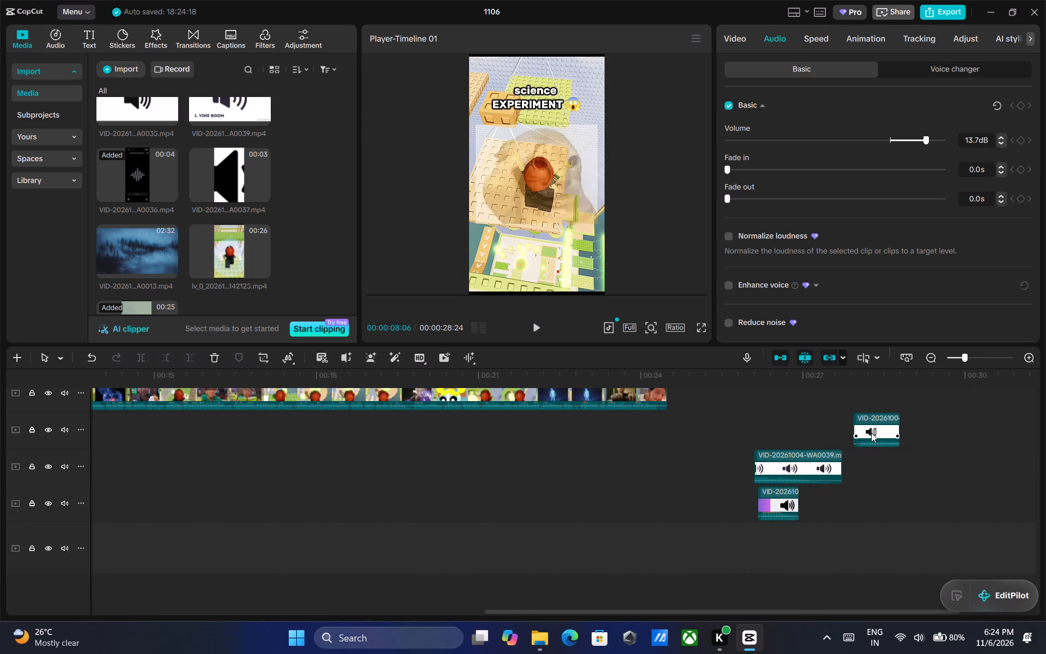
drag(798, 460, 512, 463)
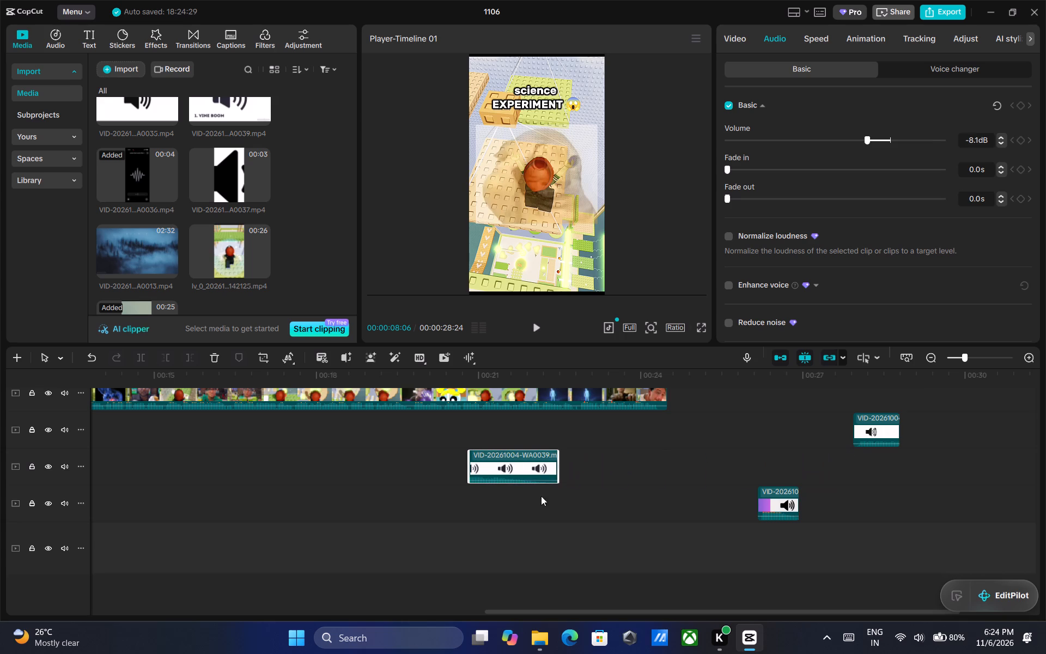
drag(521, 456, 852, 467)
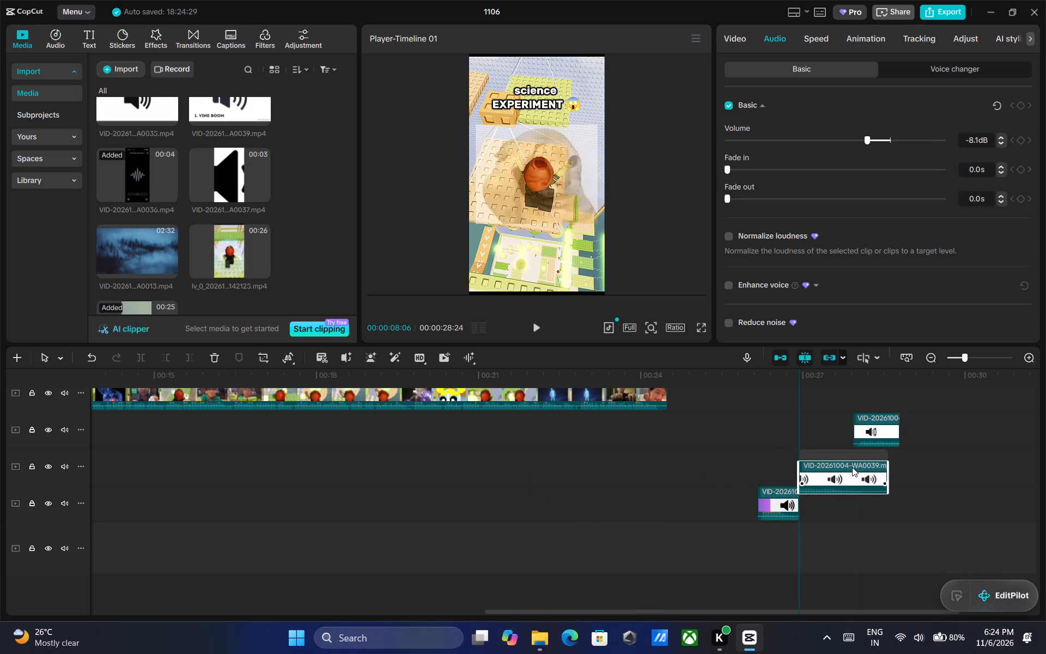
drag(852, 467, 814, 458)
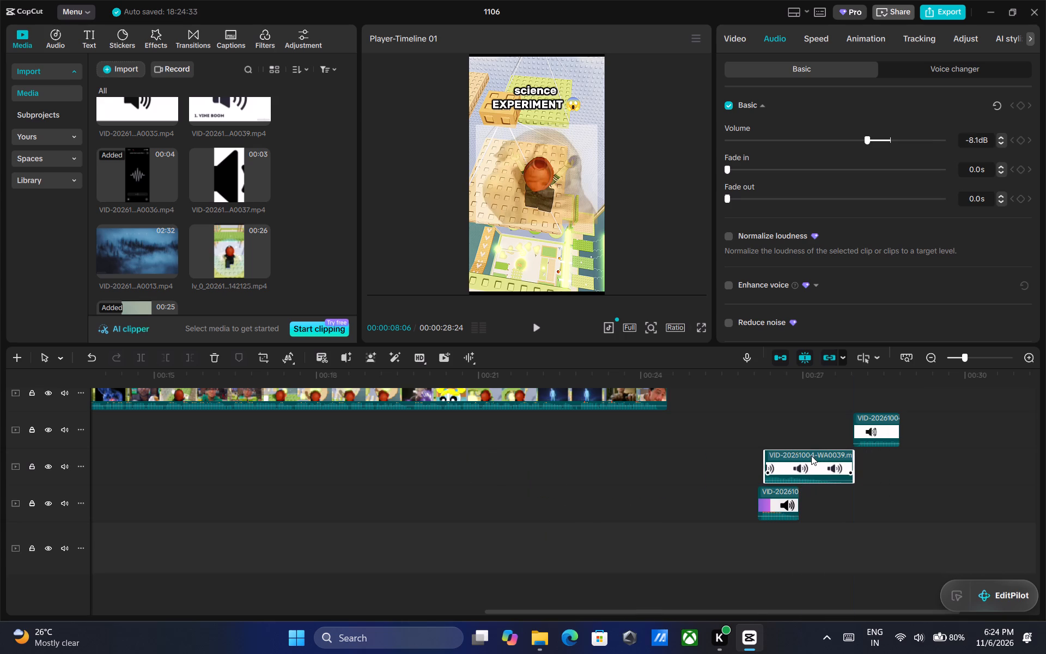
drag(799, 465, 370, 464)
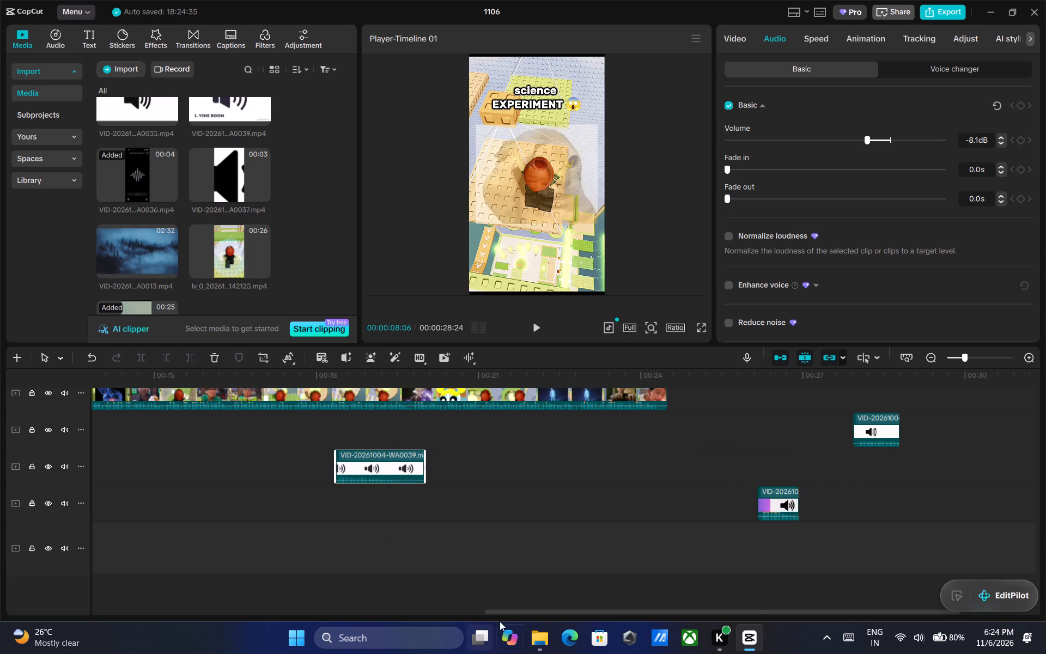
drag(521, 610, 419, 599)
drag(567, 464, 317, 449)
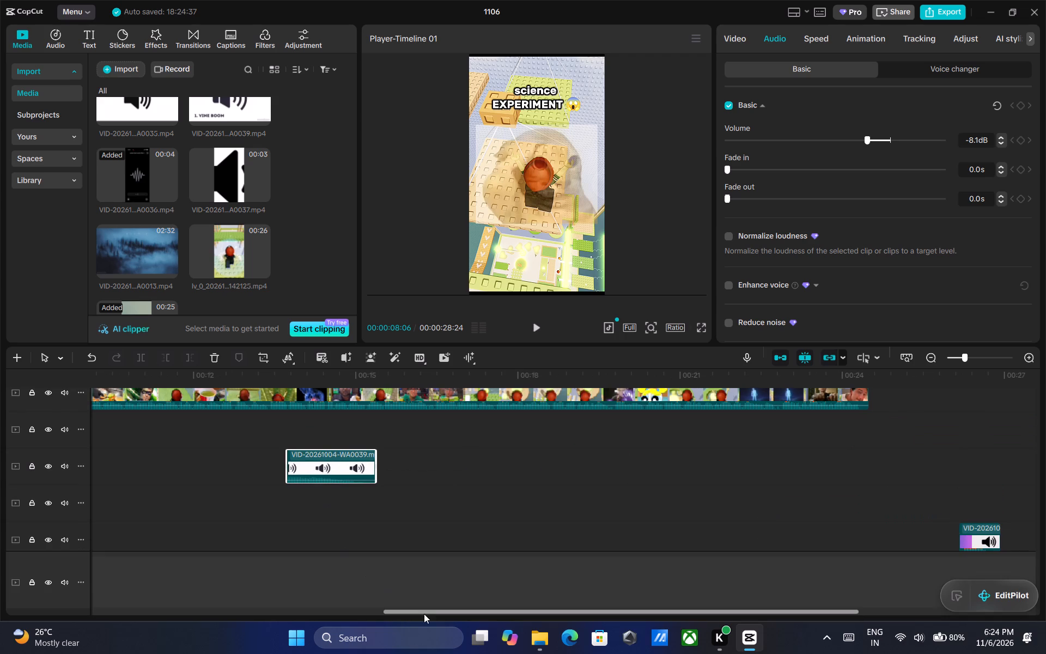
drag(437, 611, 212, 572)
drag(770, 463, 551, 433)
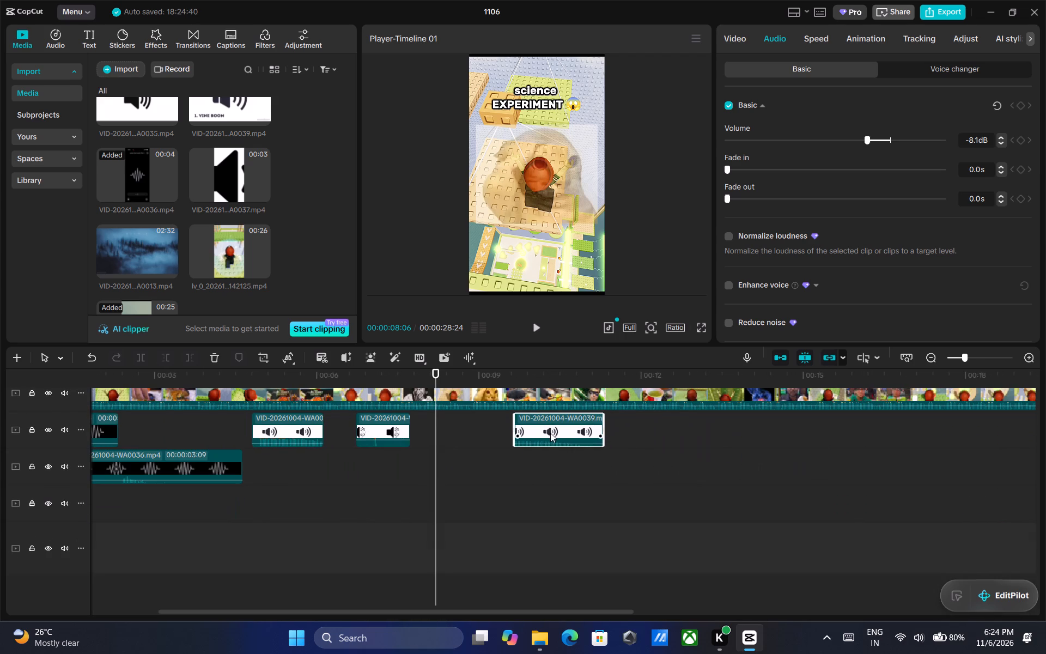
drag(540, 425, 458, 425)
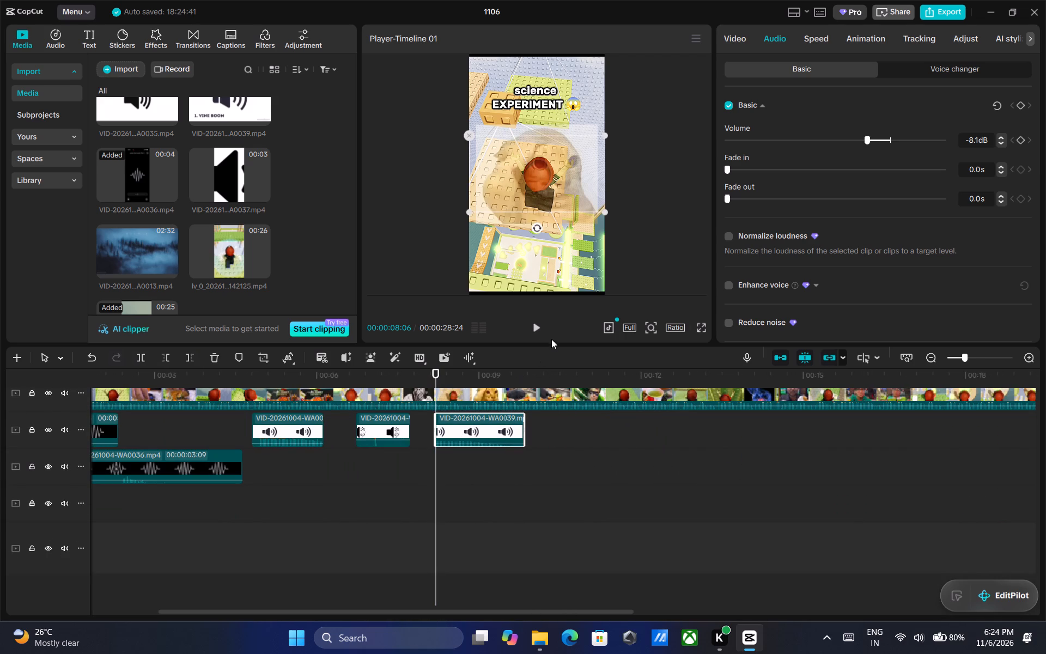
Split the WA0039 clip that starts at 00:00:08:06 at 00:00:09:05 and delete the part after the cut.
click(535, 327)
click(535, 327)
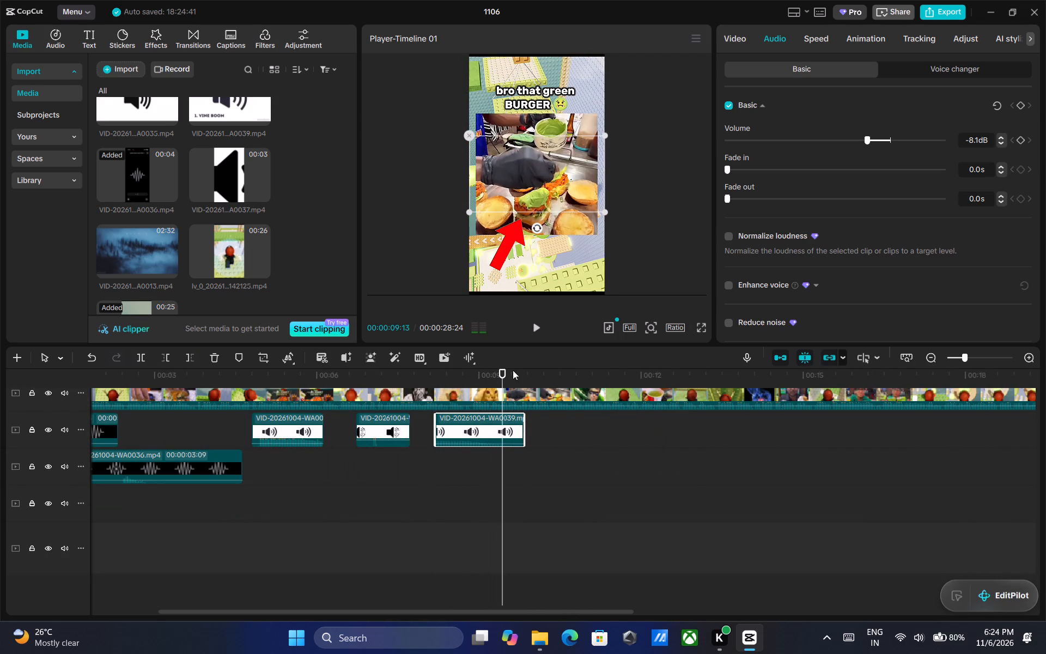
drag(499, 377, 489, 376)
key(ctrl+b)
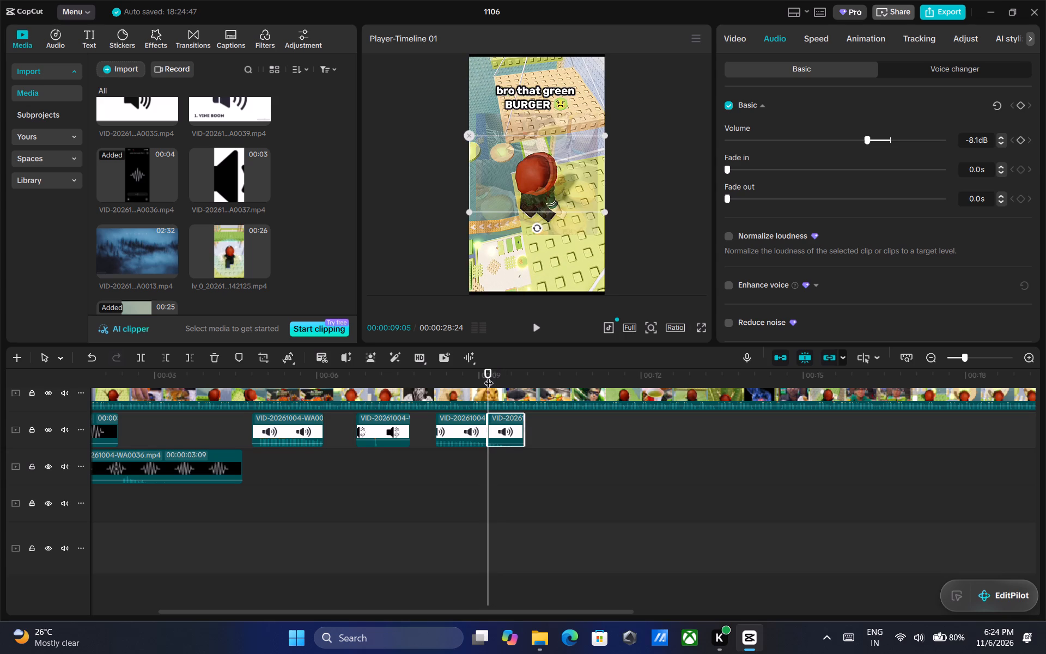
key(Delete)
Add another WA0036 sound clip on the second sound track, spanning the playhead at 00:00:09:05, and lower its volume to -5.3 dB.
drag(137, 174, 172, 188)
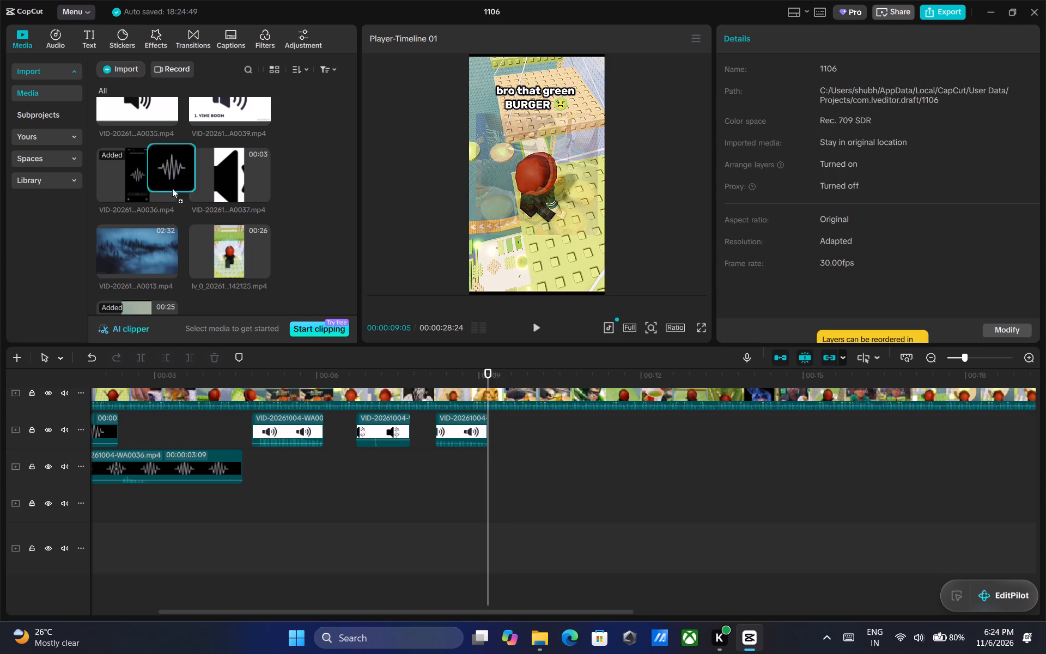
drag(172, 188, 432, 493)
drag(526, 497, 519, 463)
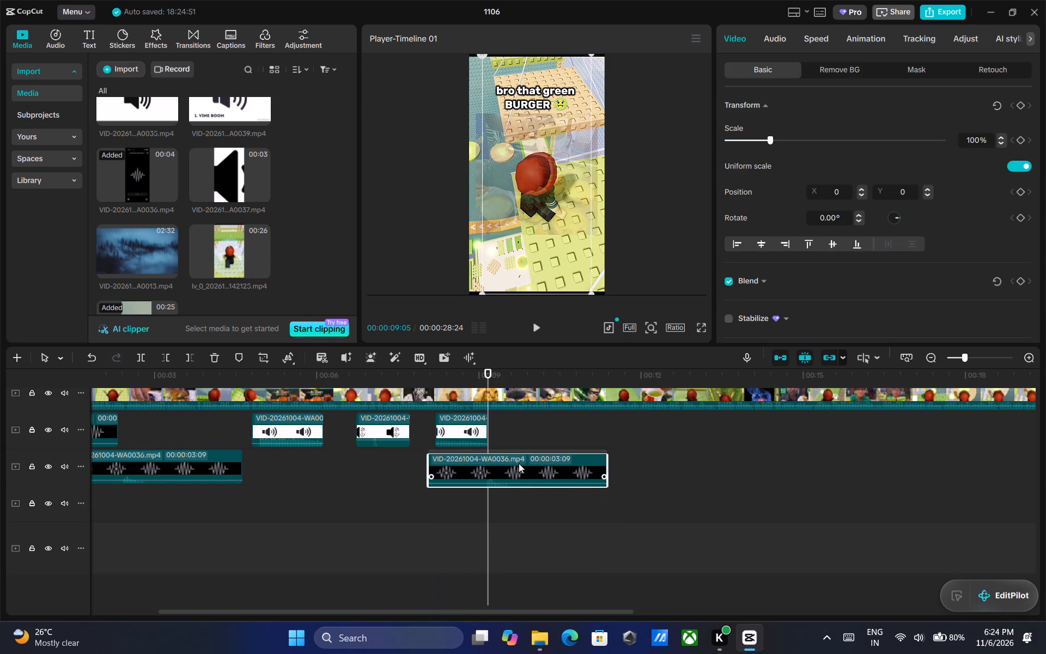
drag(519, 463, 519, 462)
click(764, 34)
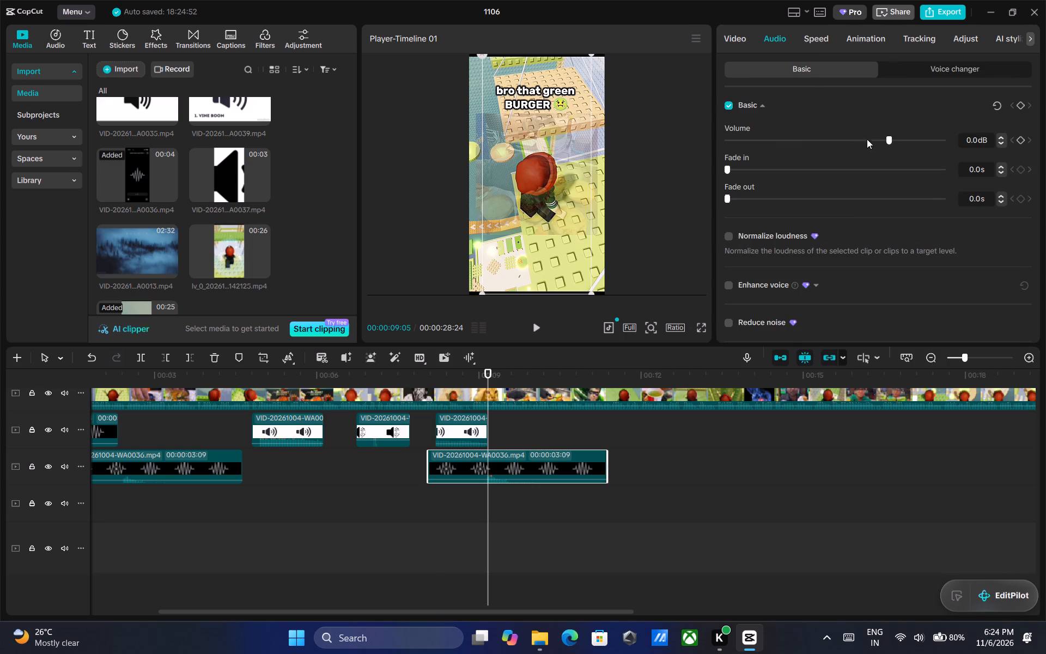
click(876, 140)
click(868, 139)
click(872, 138)
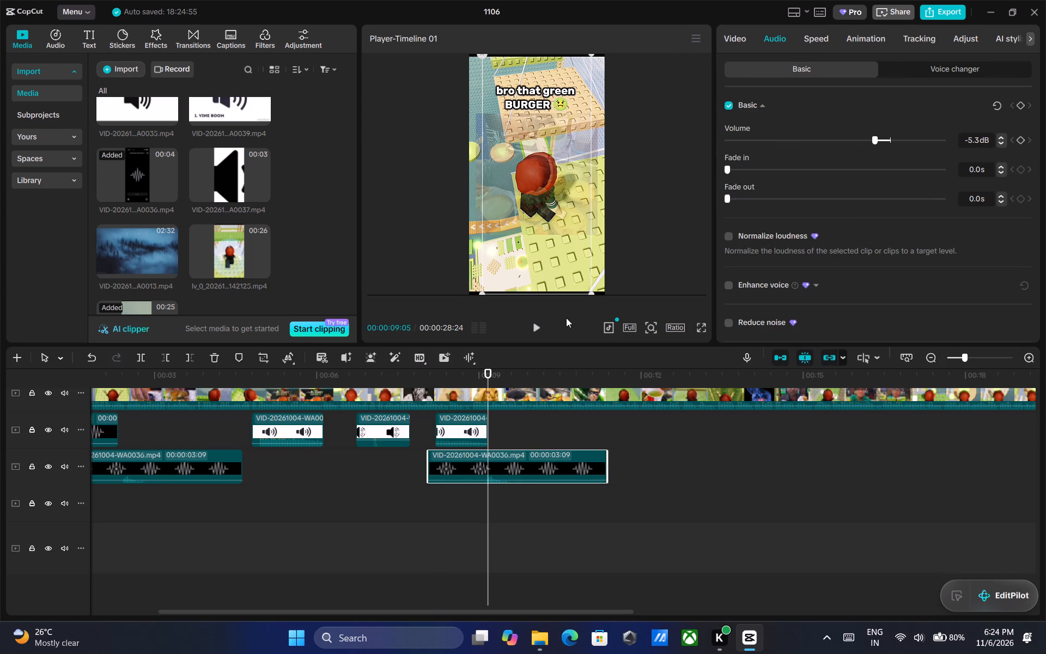
Copy the short sound clip at 00:00:07:01 and paste it on the track beneath the video, spanning the image's appearance at 00:00:10:10.
click(536, 325)
triple_click(536, 325)
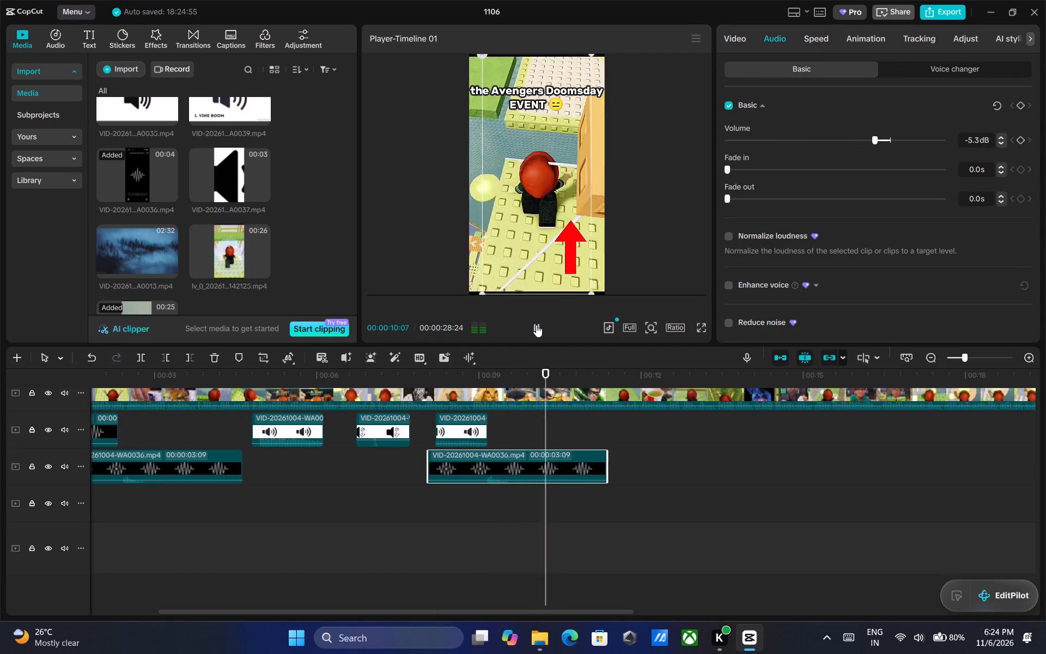
click(554, 372)
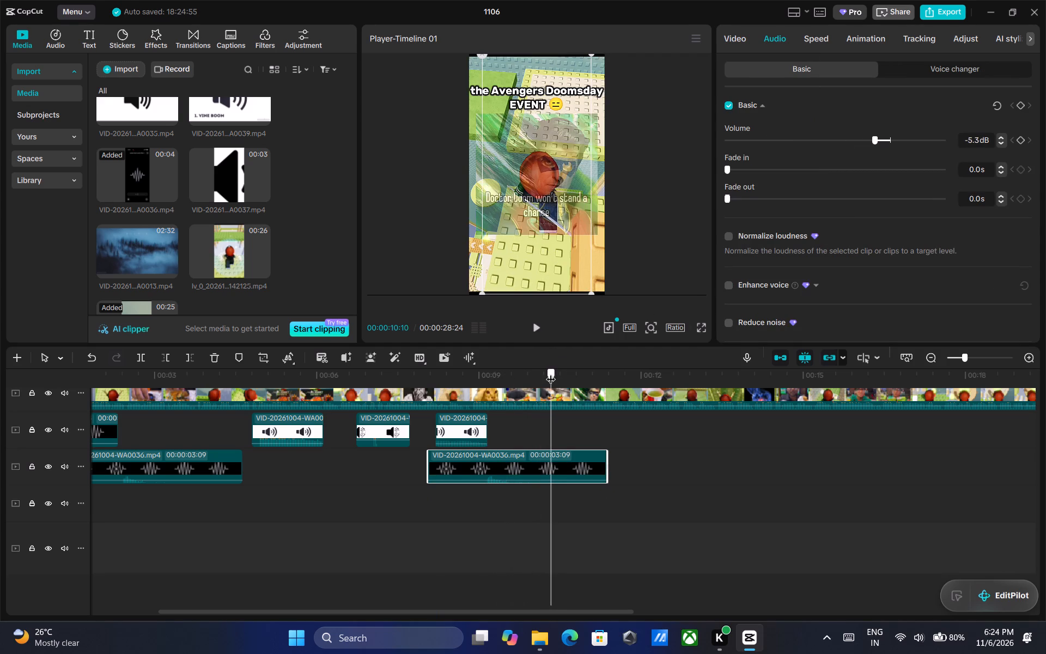
click(386, 428)
right_click(387, 428)
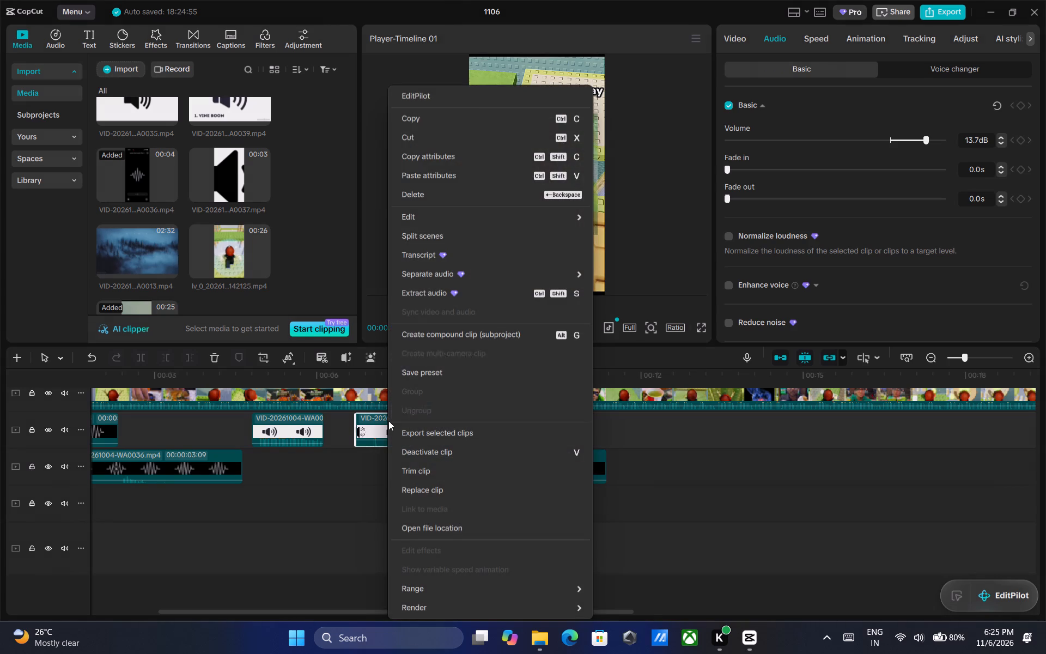
click(472, 118)
right_click(551, 418)
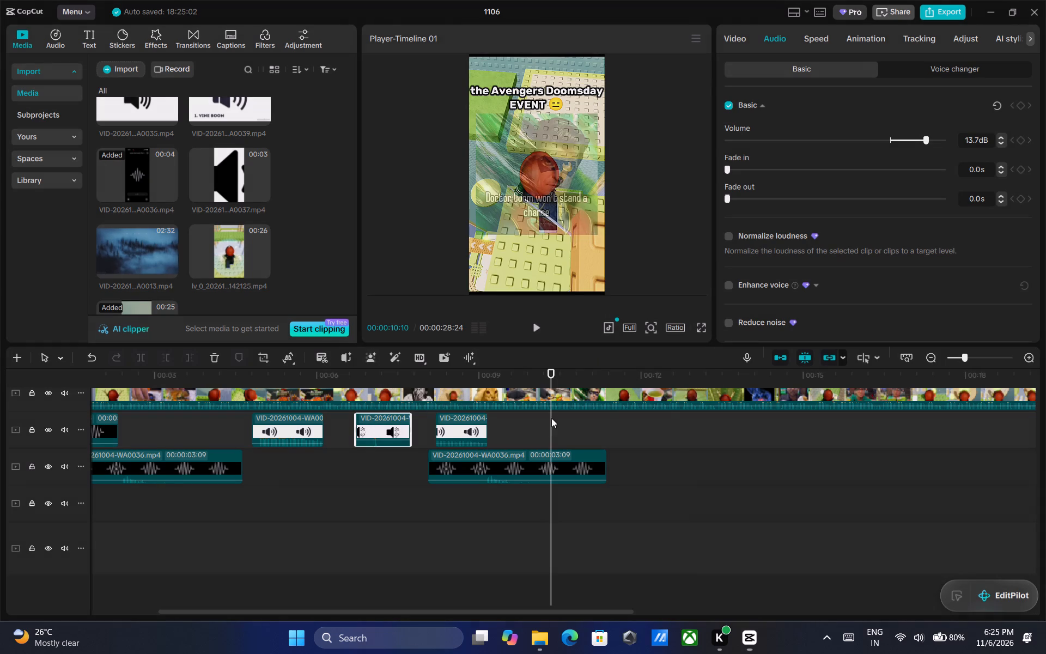
click(593, 492)
drag(582, 426, 565, 426)
Copy the WA0039 sound clip near 00:00:05 and place the copy on the third sound track, spanning the playhead at 00:00:11:13.
click(538, 331)
triple_click(536, 325)
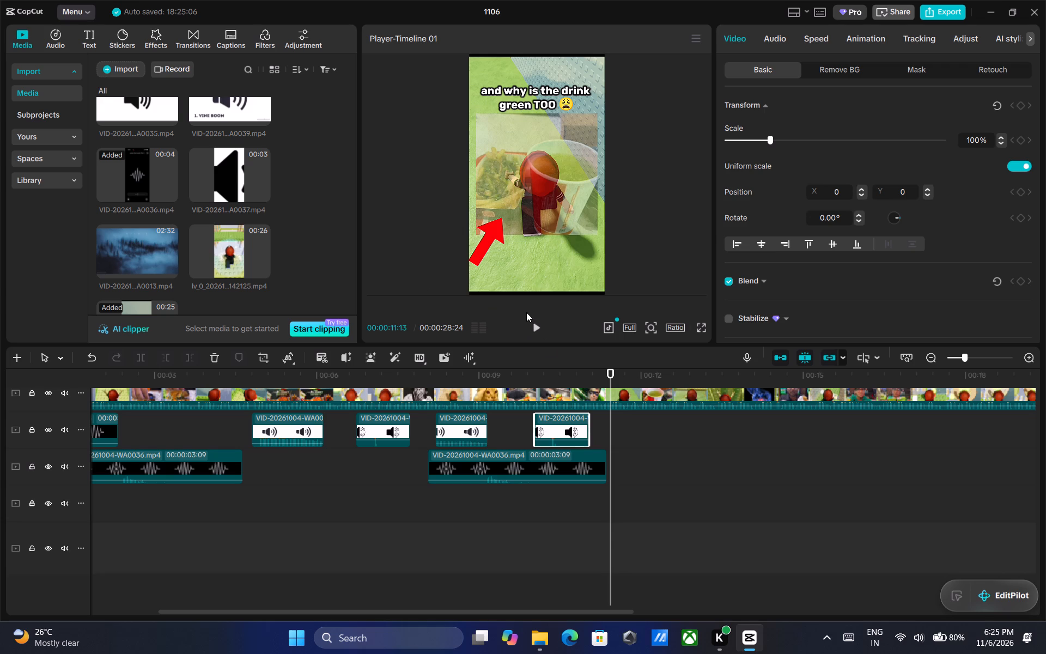
click(286, 426)
right_click(287, 426)
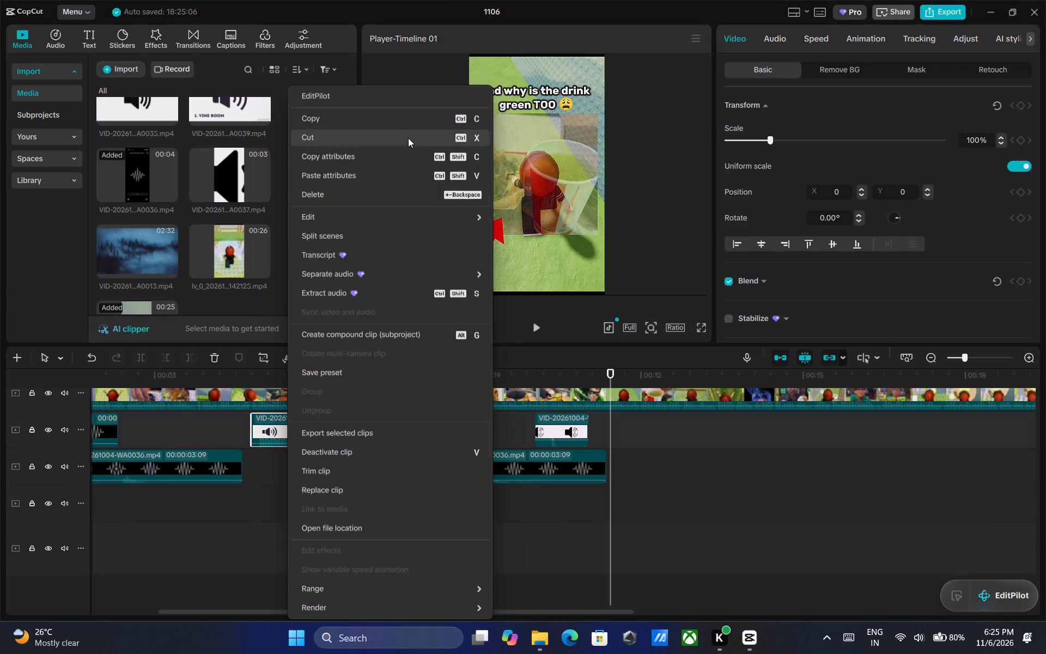
click(408, 123)
right_click(611, 500)
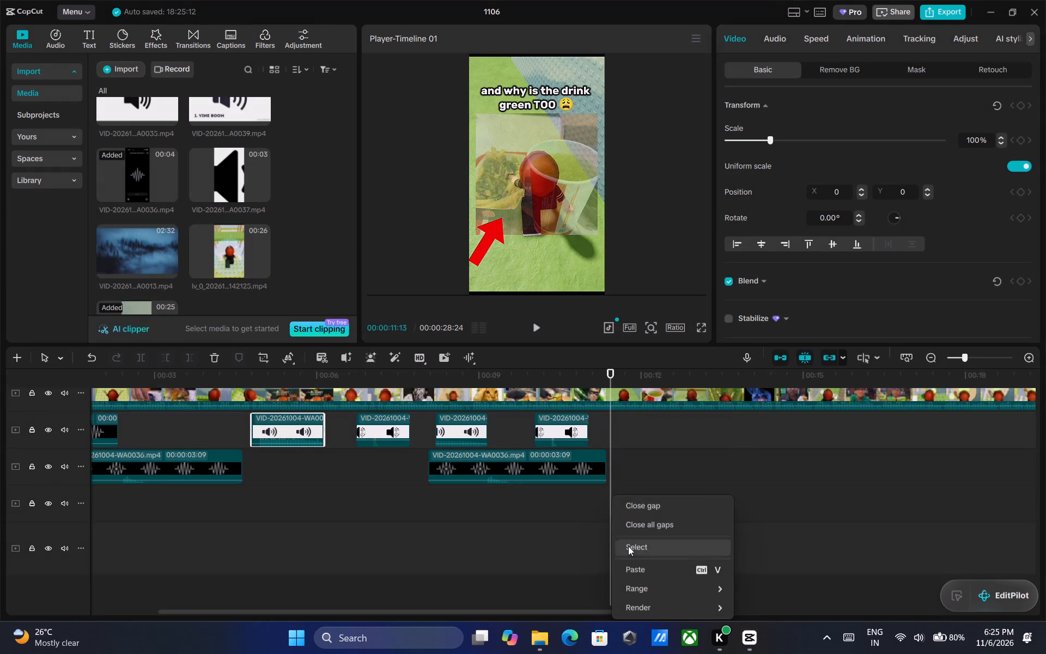
click(635, 568)
drag(642, 420, 631, 491)
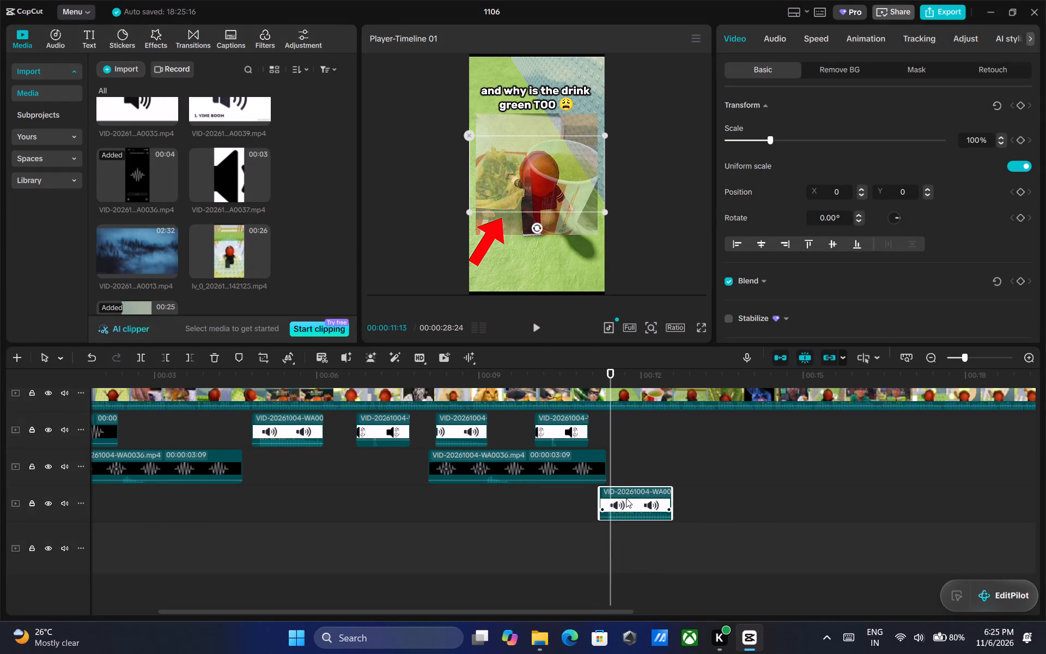
click(624, 490)
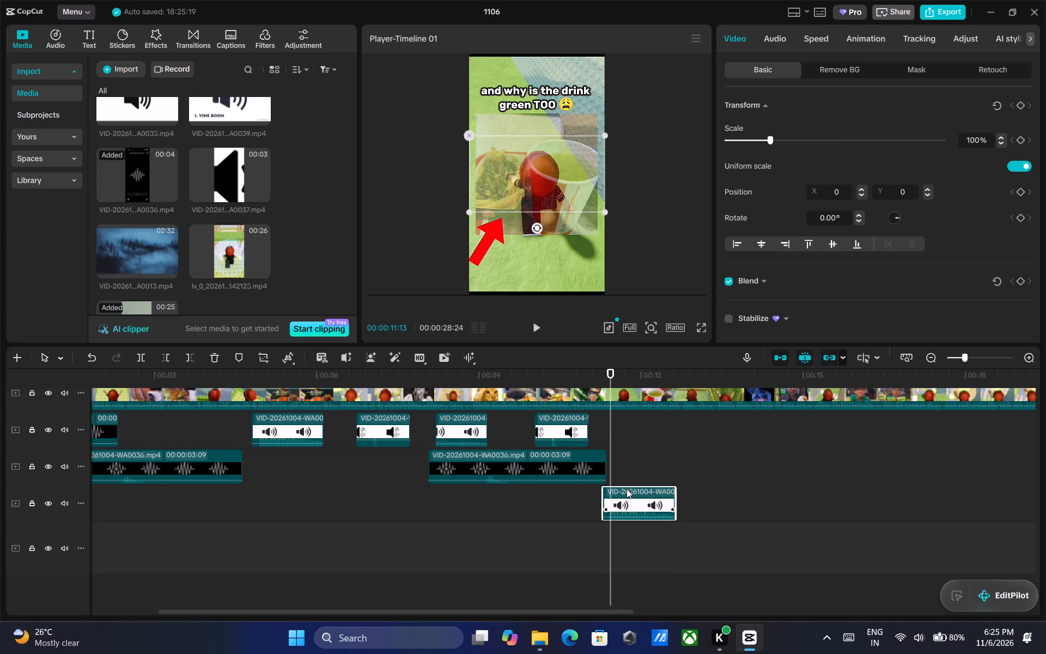
Add the WA0037 sound clip on the track beneath the video, spanning the playhead at 00:00:13:15, and lower its volume to -5.3 dB.
click(536, 327)
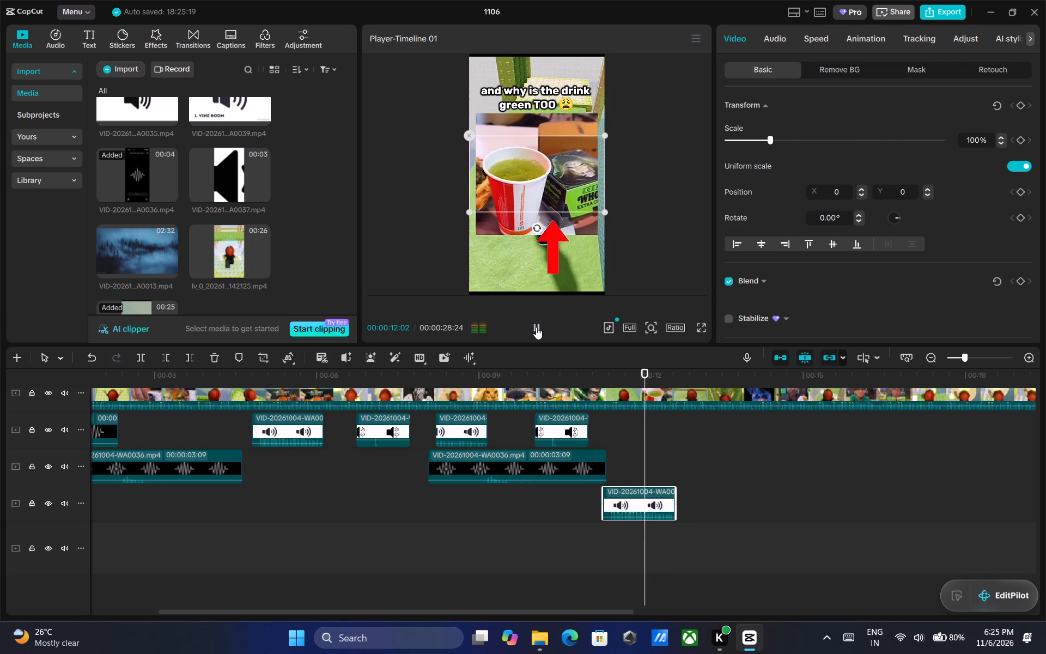
triple_click(536, 327)
triple_click(536, 327)
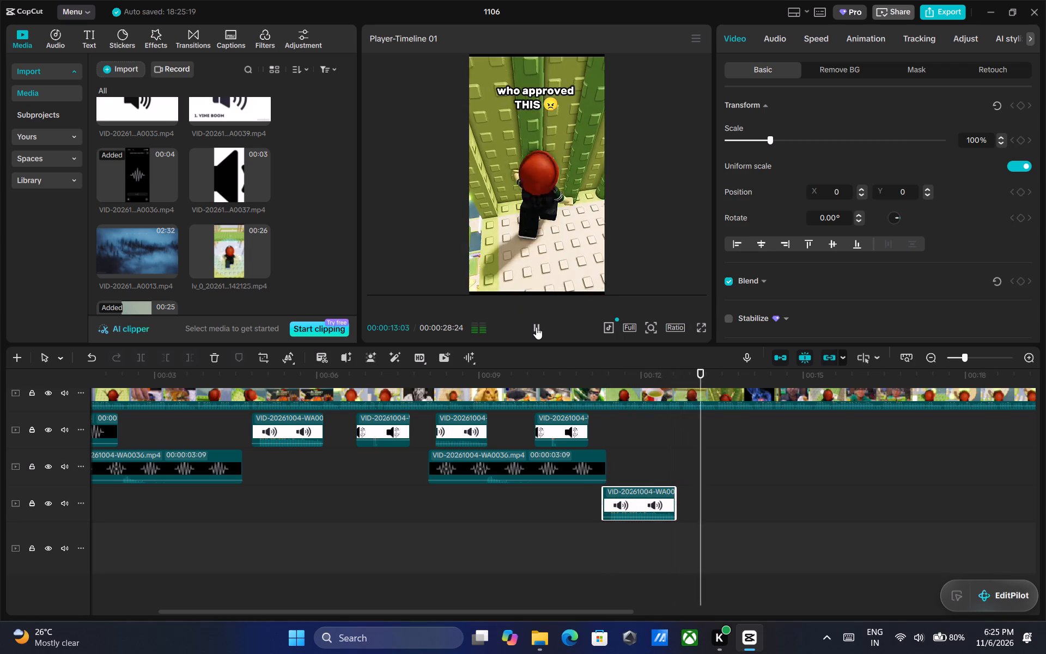
triple_click(536, 327)
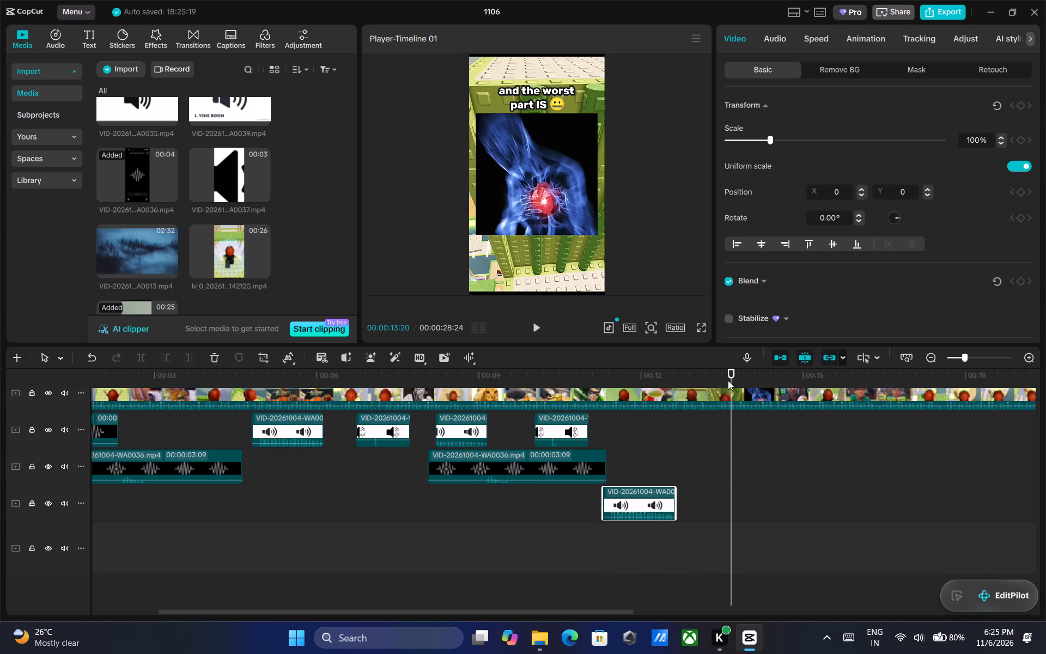
drag(728, 376, 722, 375)
drag(226, 180, 663, 445)
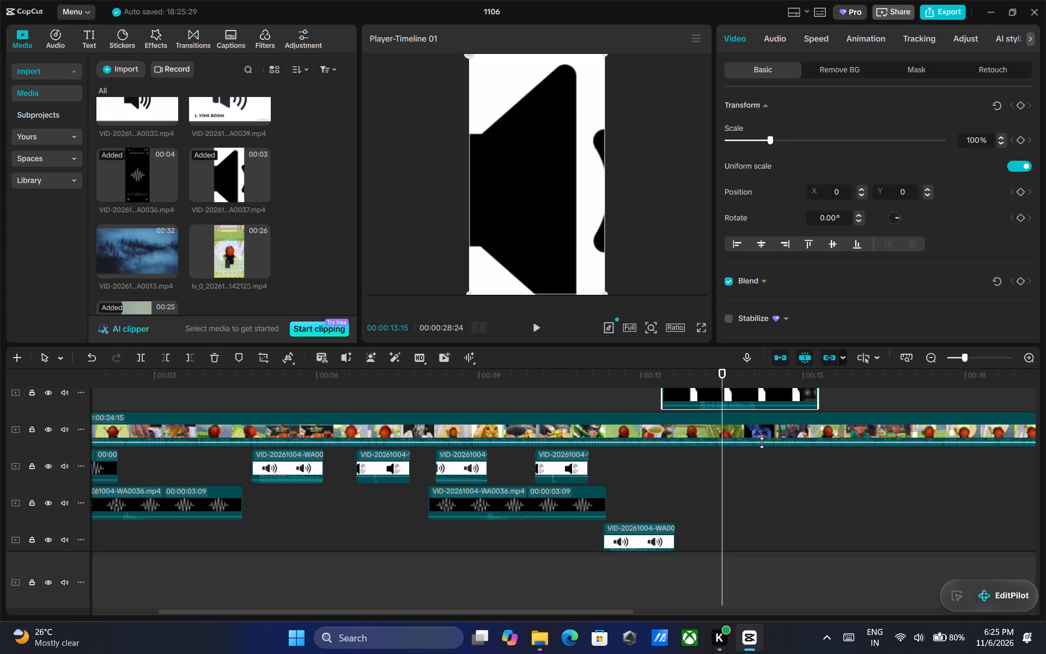
drag(747, 400, 753, 482)
drag(740, 462, 756, 461)
drag(752, 463, 752, 436)
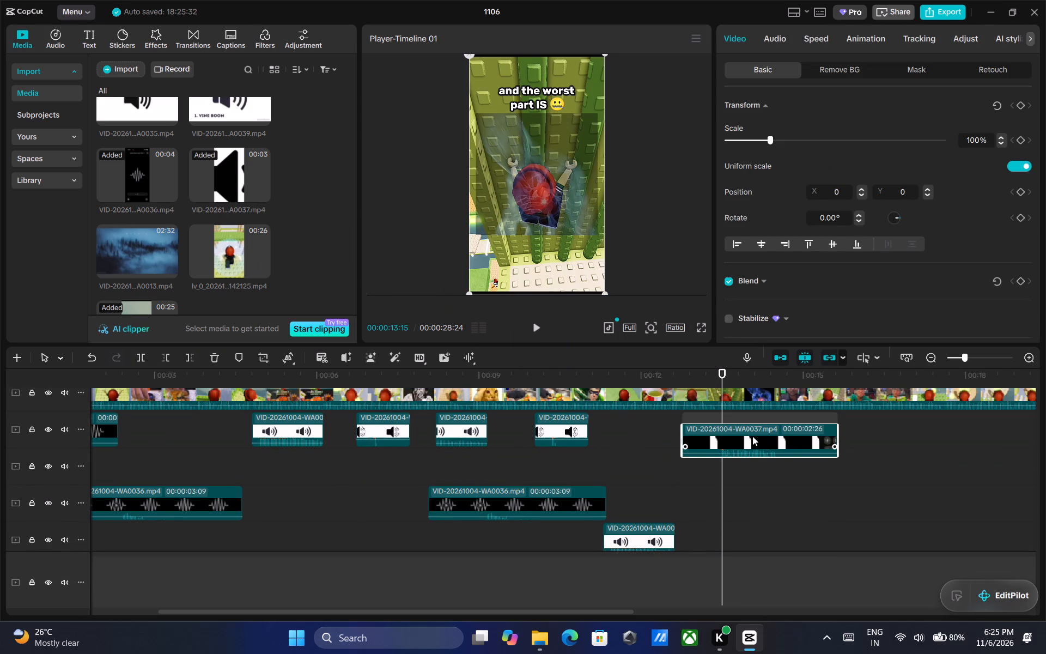
drag(752, 436, 753, 428)
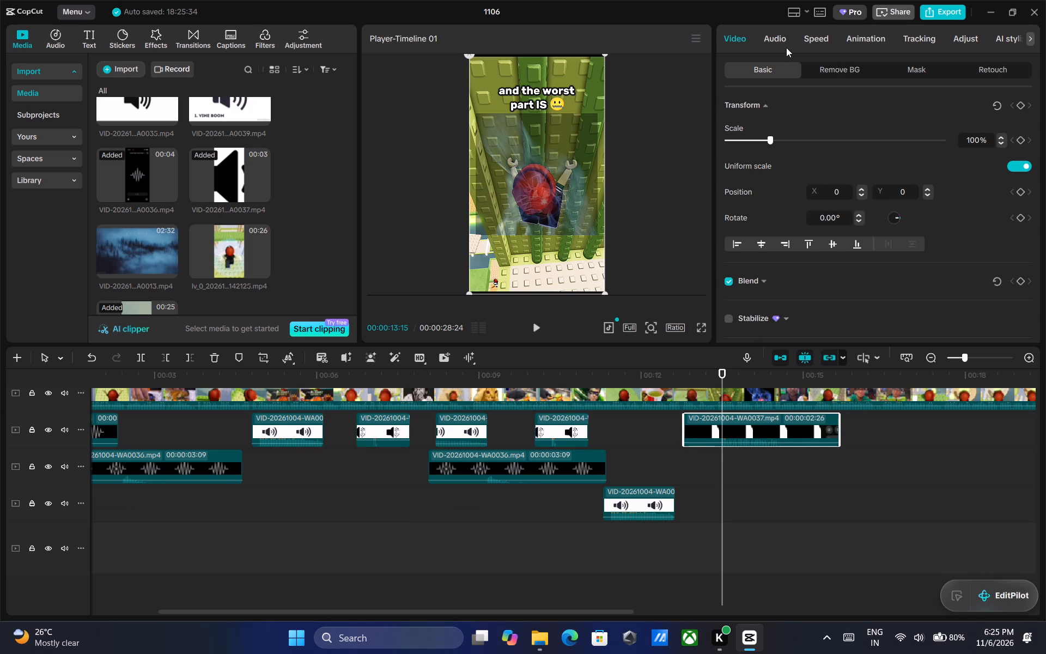
click(786, 47)
click(872, 139)
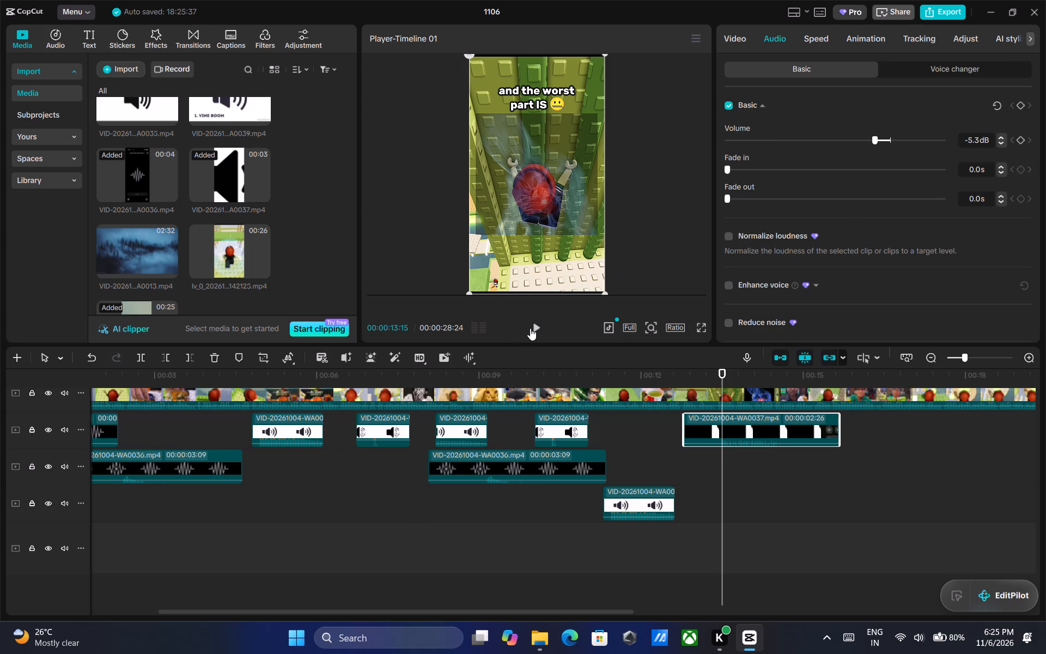
Copy the WA0039 clip near 00:00:11:13 and paste it further along the third sound track, spanning the image's appearance at 00:00:14:07.
click(536, 322)
click(536, 326)
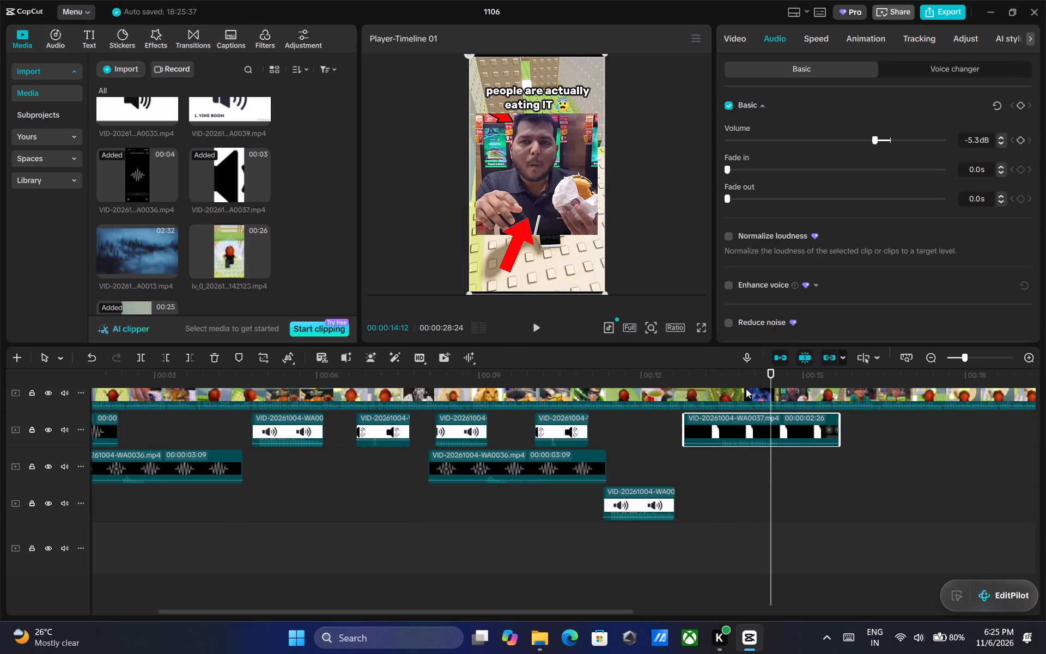
drag(770, 373, 763, 373)
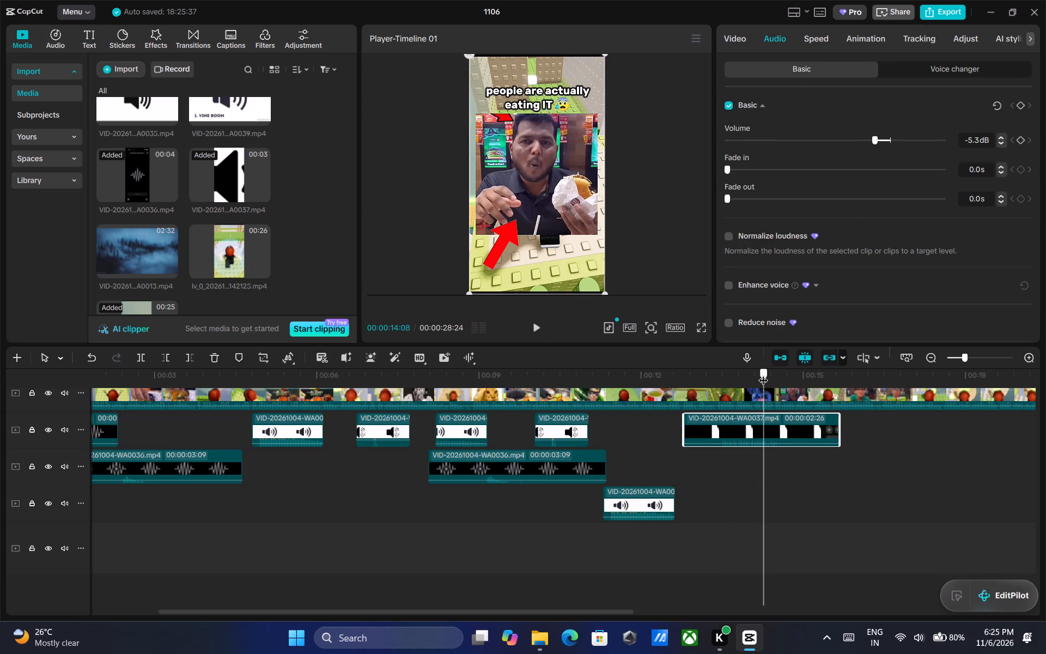
drag(763, 373, 762, 373)
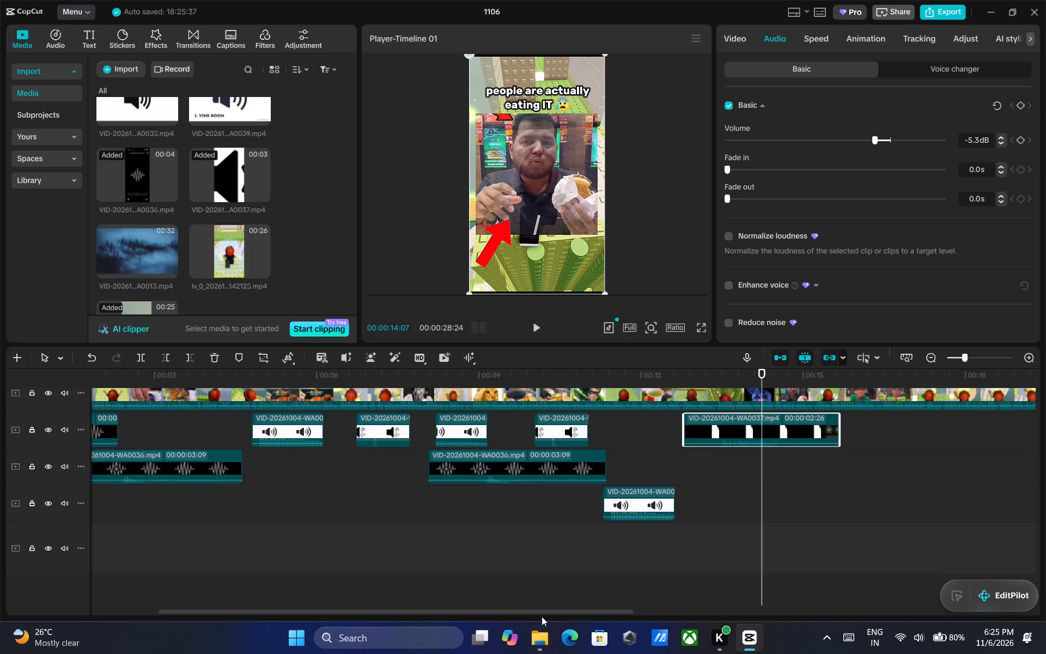
drag(541, 609, 650, 611)
click(421, 501)
right_click(421, 501)
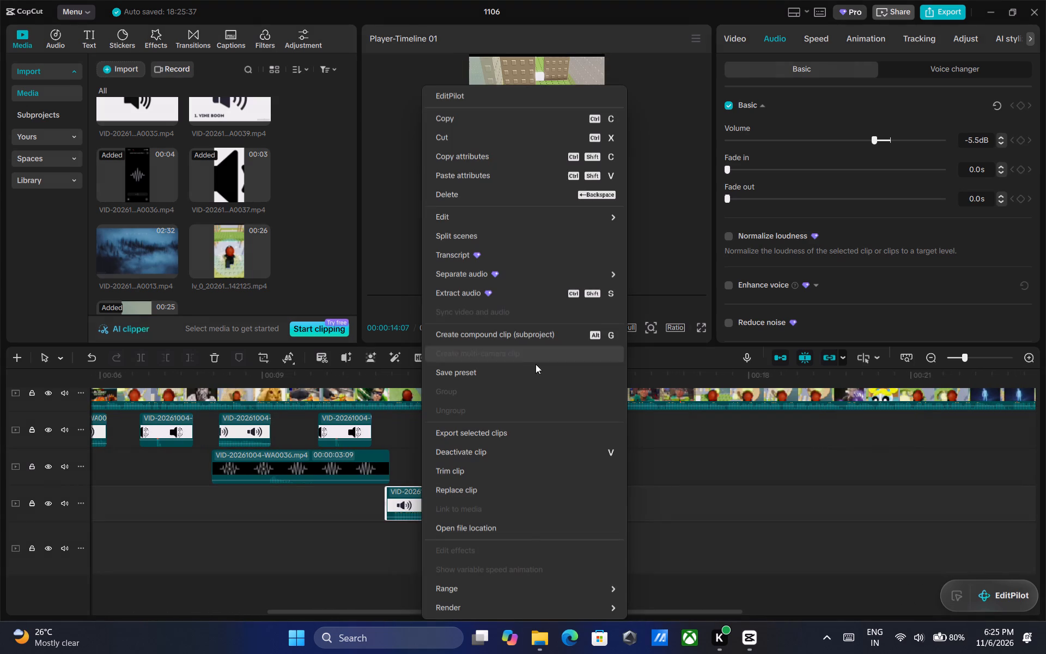
click(525, 122)
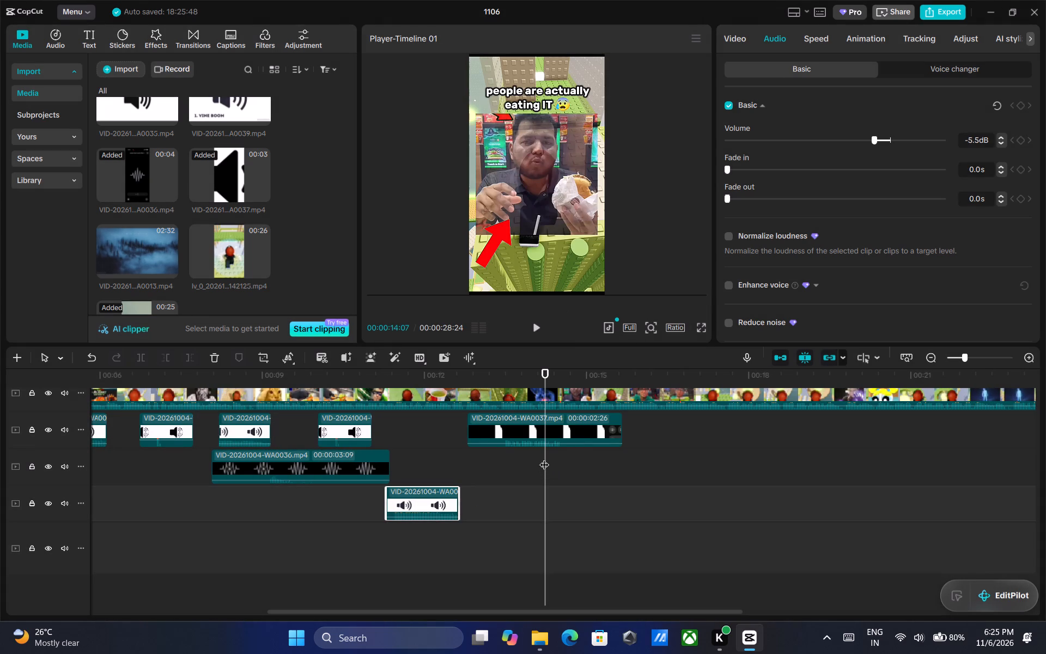
right_click(546, 456)
click(579, 528)
drag(573, 504, 567, 501)
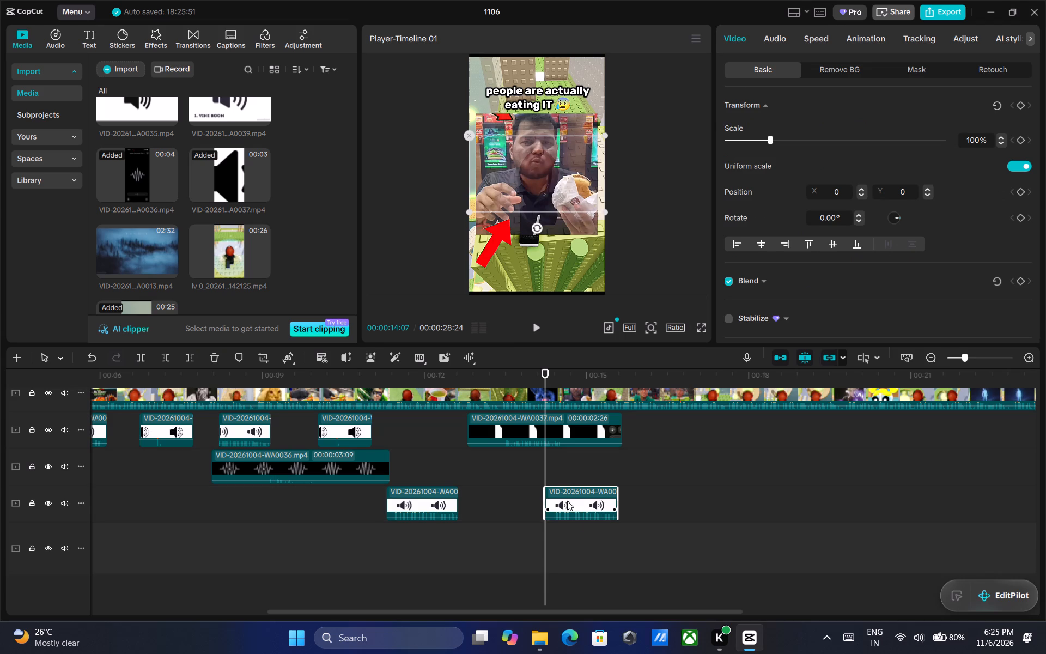
drag(567, 501, 565, 501)
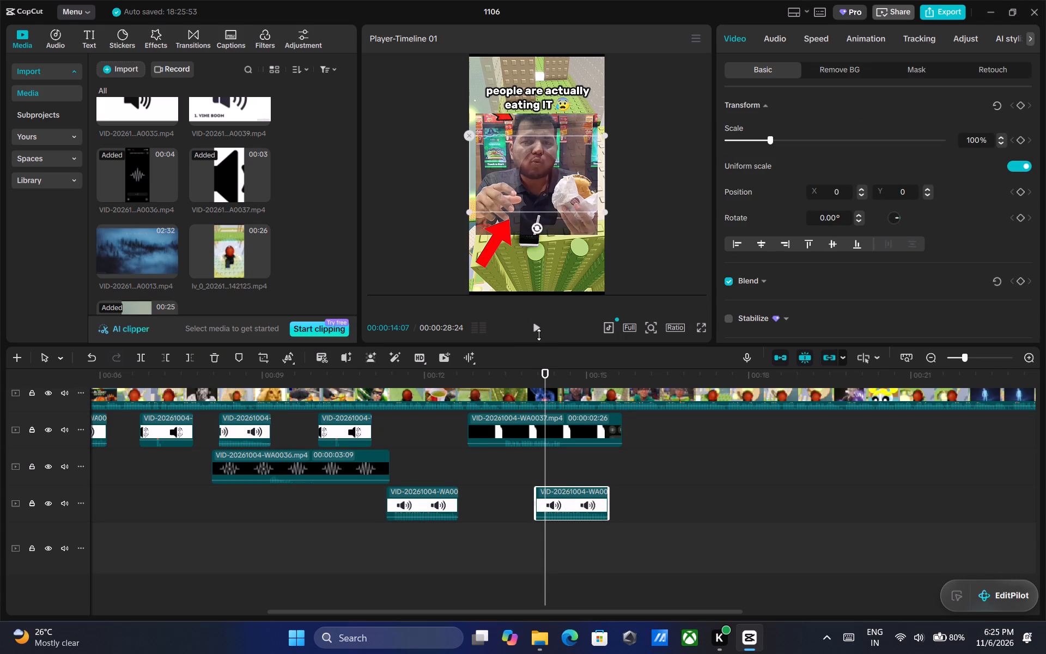
Add another WA0036 sound clip on the second sound track, spanning the playhead at 00:00:15:14, and lower its volume to -6.1 dB.
click(537, 327)
click(537, 327)
double_click(537, 327)
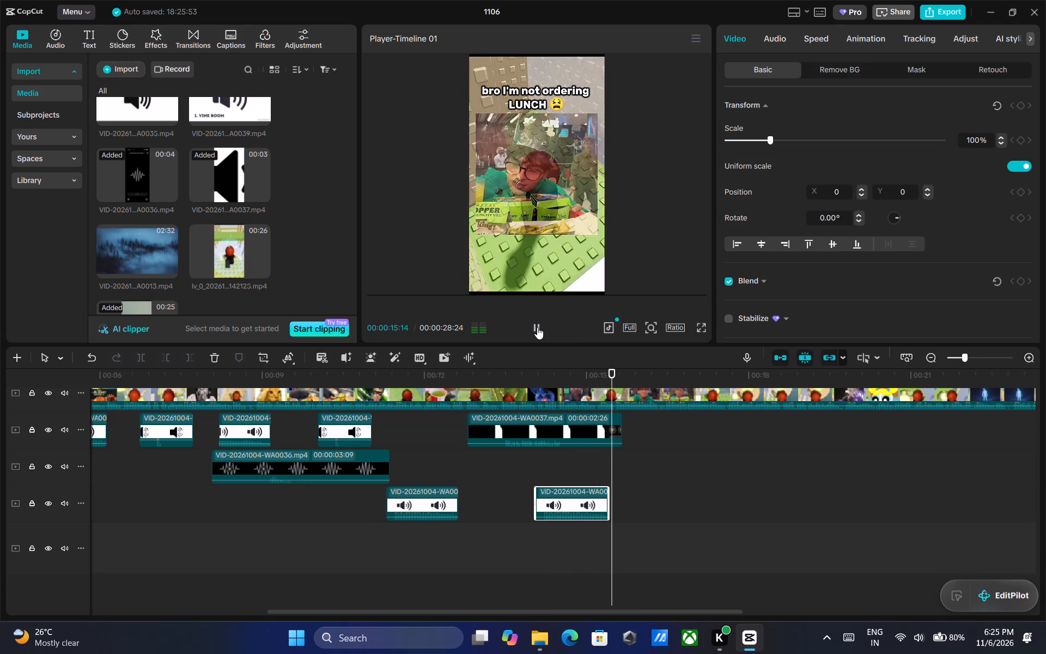
drag(626, 374, 620, 374)
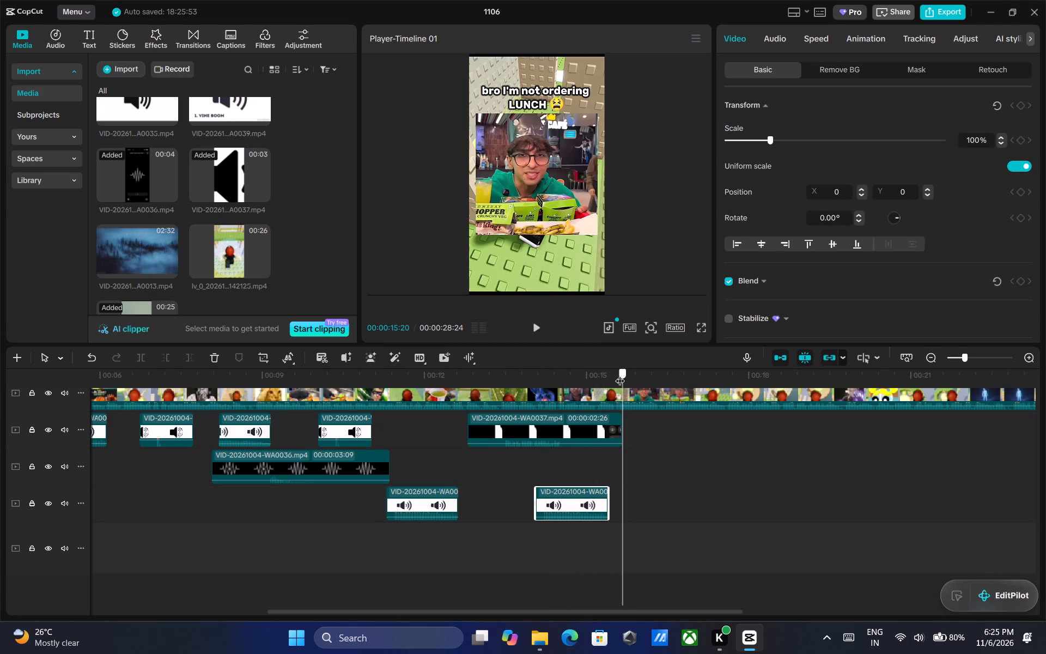
drag(620, 374, 612, 375)
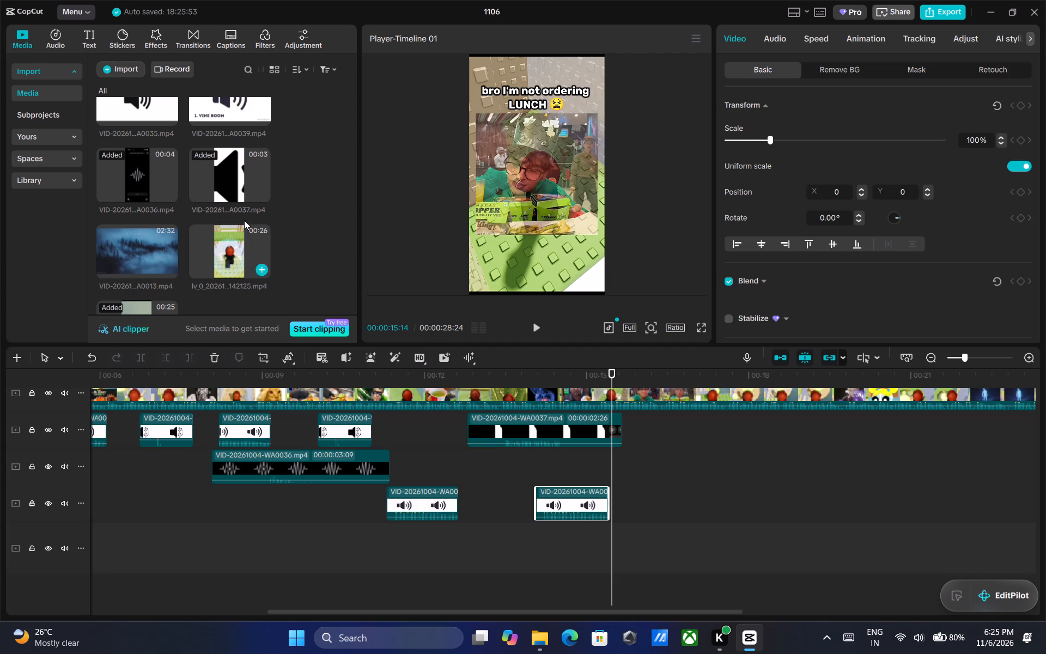
drag(144, 176, 577, 454)
drag(659, 459, 637, 458)
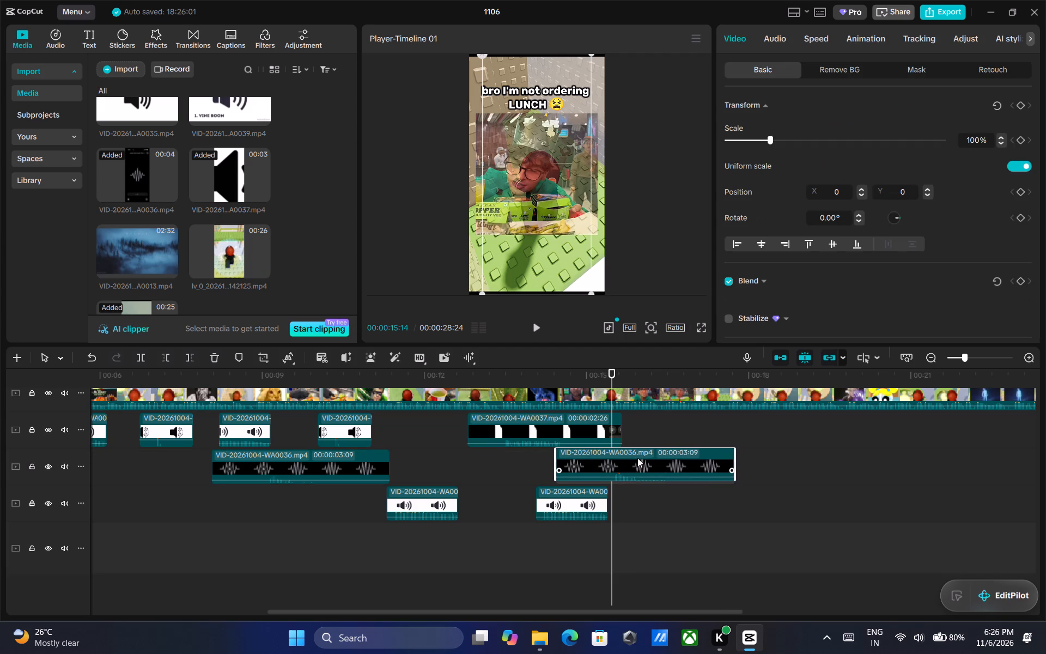
drag(637, 458, 634, 459)
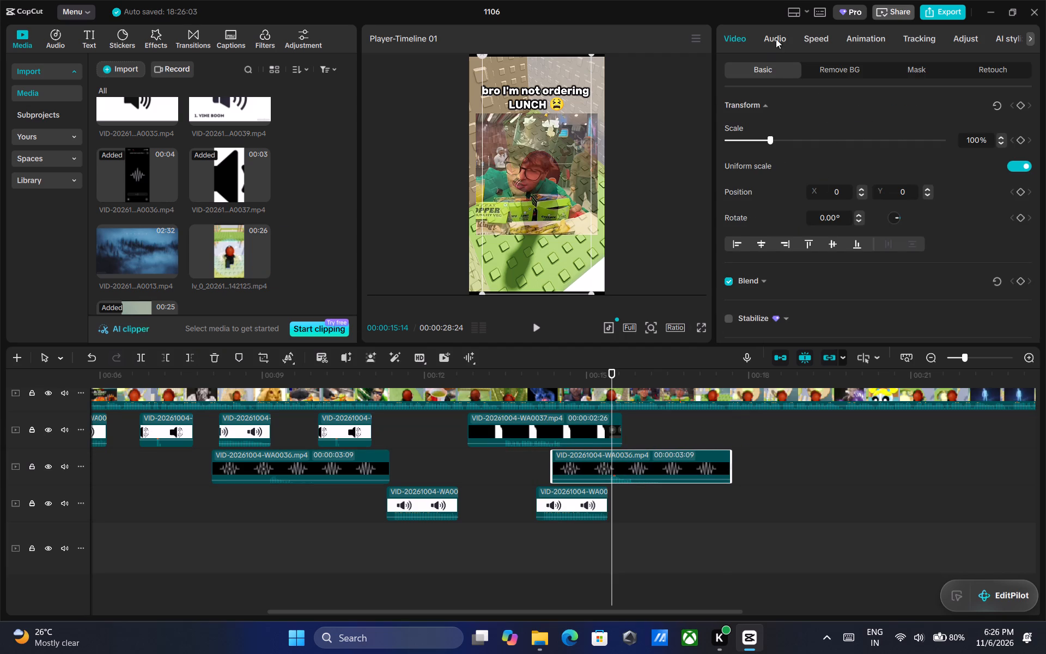
click(776, 36)
click(870, 141)
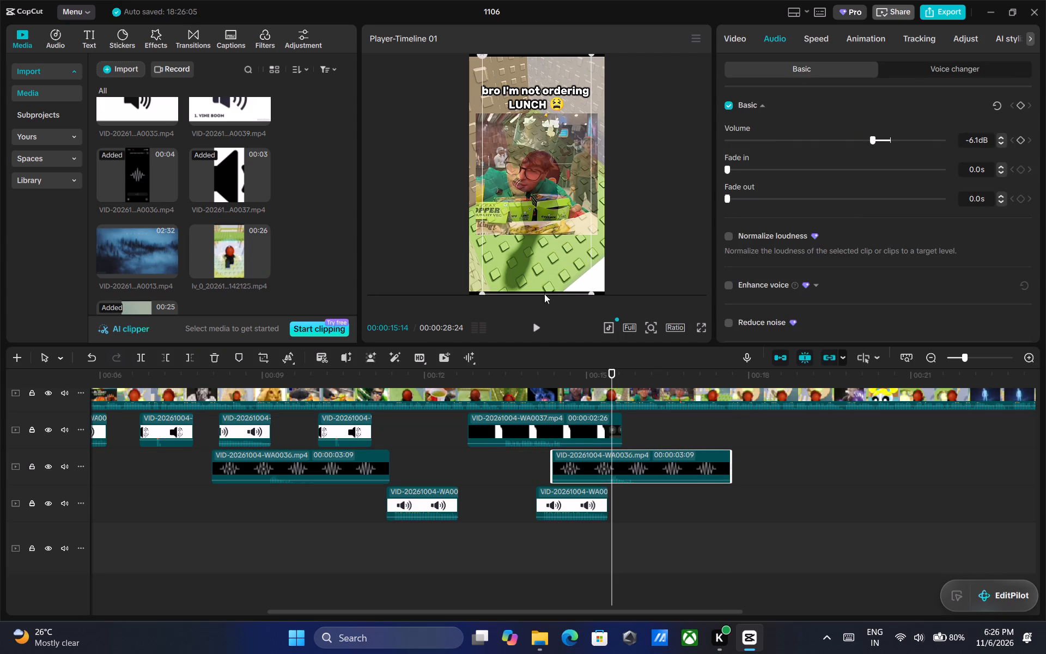
Copy the short sound clip near 00:00:10:10 and paste it on the track beneath the video, spanning the image at 00:00:17:03.
click(536, 329)
triple_click(536, 329)
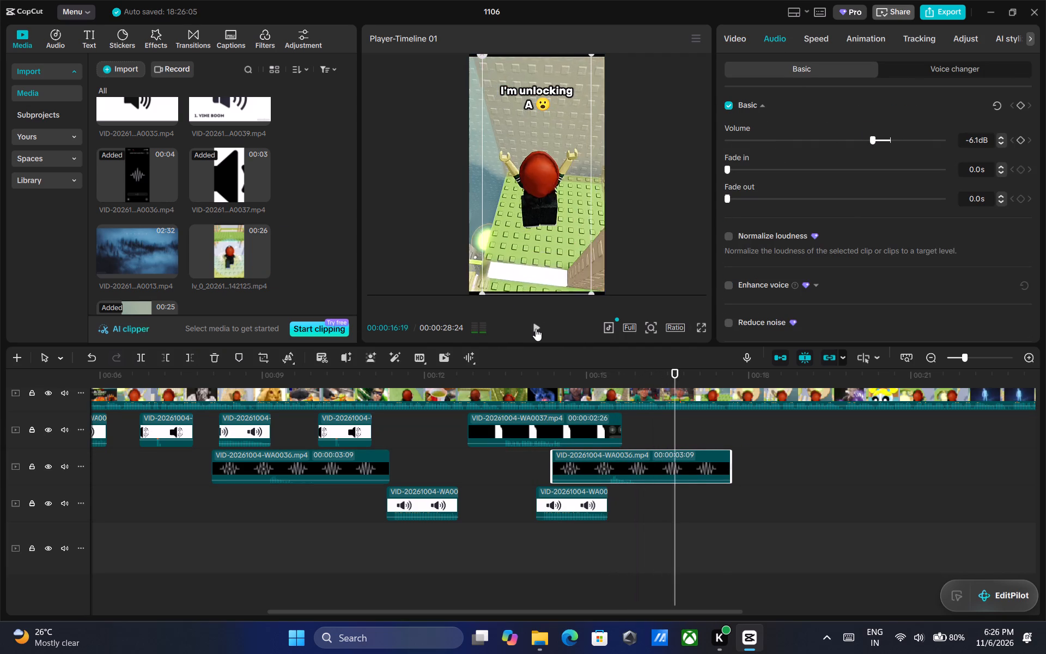
double_click(536, 329)
drag(709, 371, 701, 370)
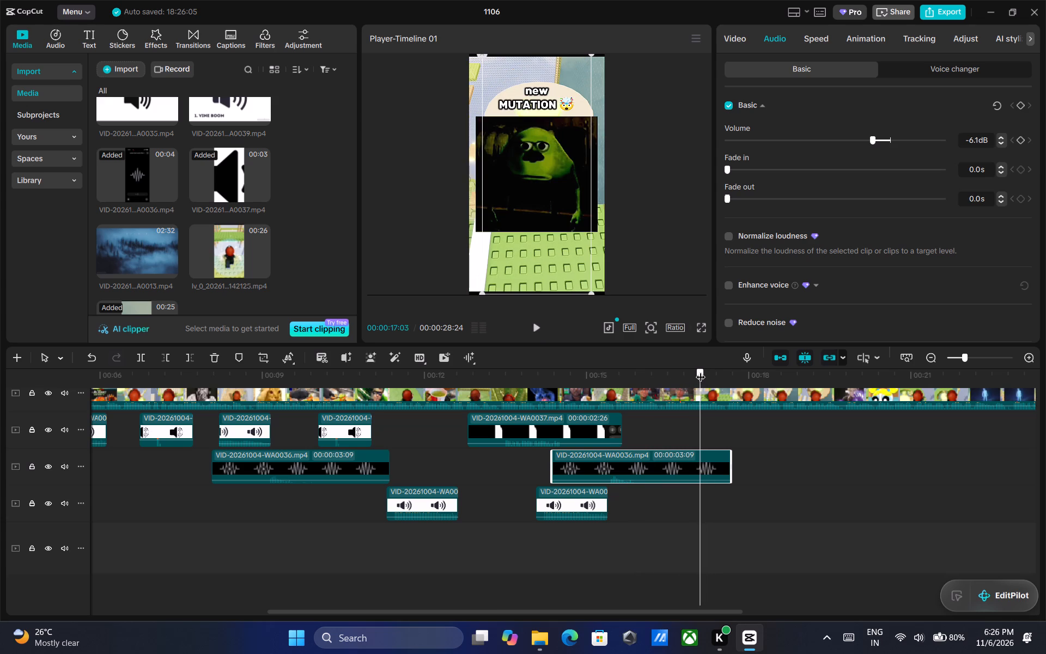
drag(701, 370, 700, 370)
click(340, 425)
right_click(340, 425)
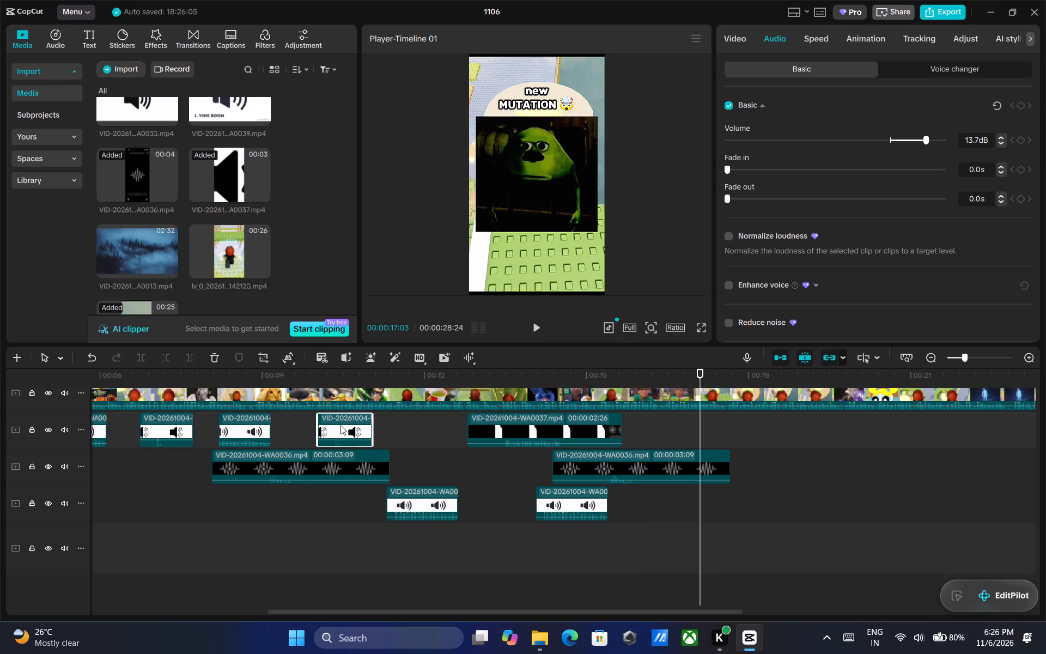
click(423, 124)
right_click(700, 421)
click(737, 502)
drag(723, 423, 703, 423)
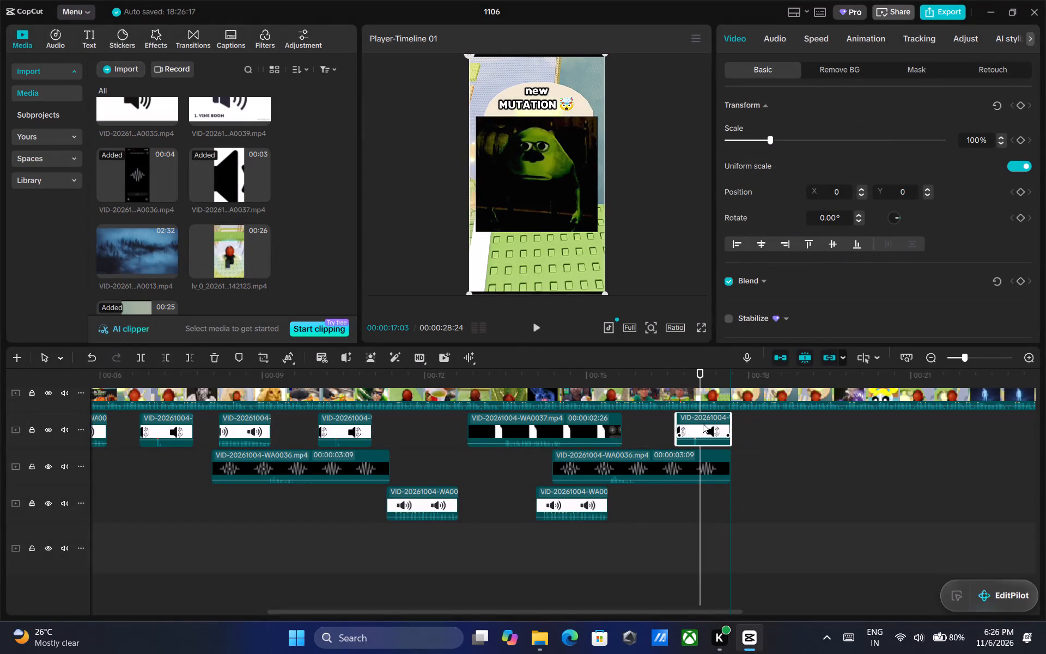
drag(703, 423, 705, 421)
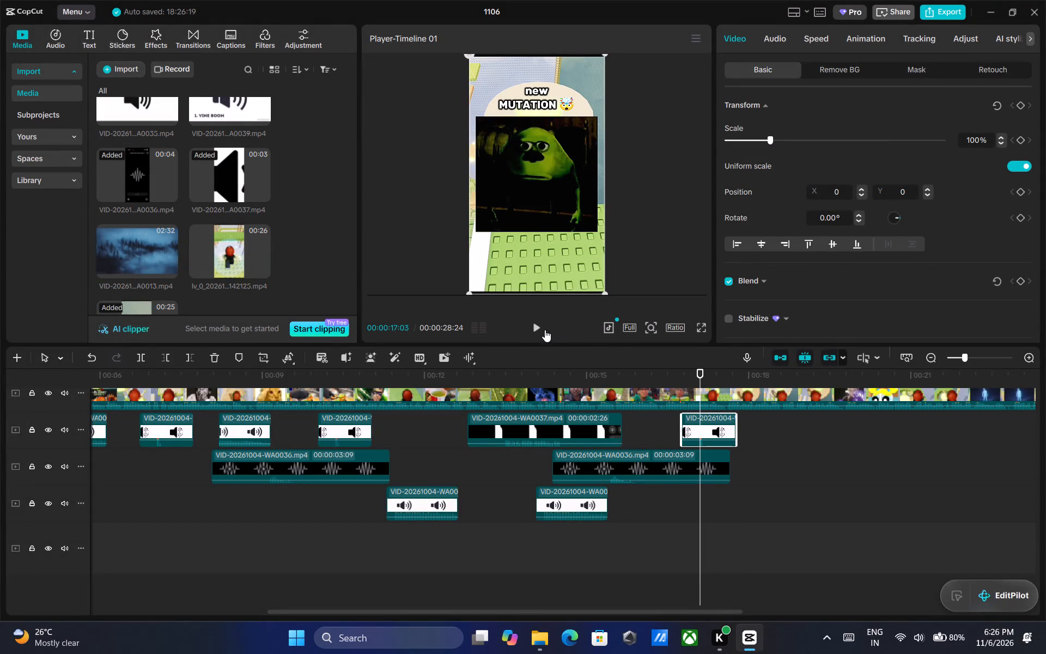
Copy the third sound track's clip near 00:00:14:07 and paste it on the same track, spanning the image's appearance at 00:00:18:25.
click(532, 324)
triple_click(532, 324)
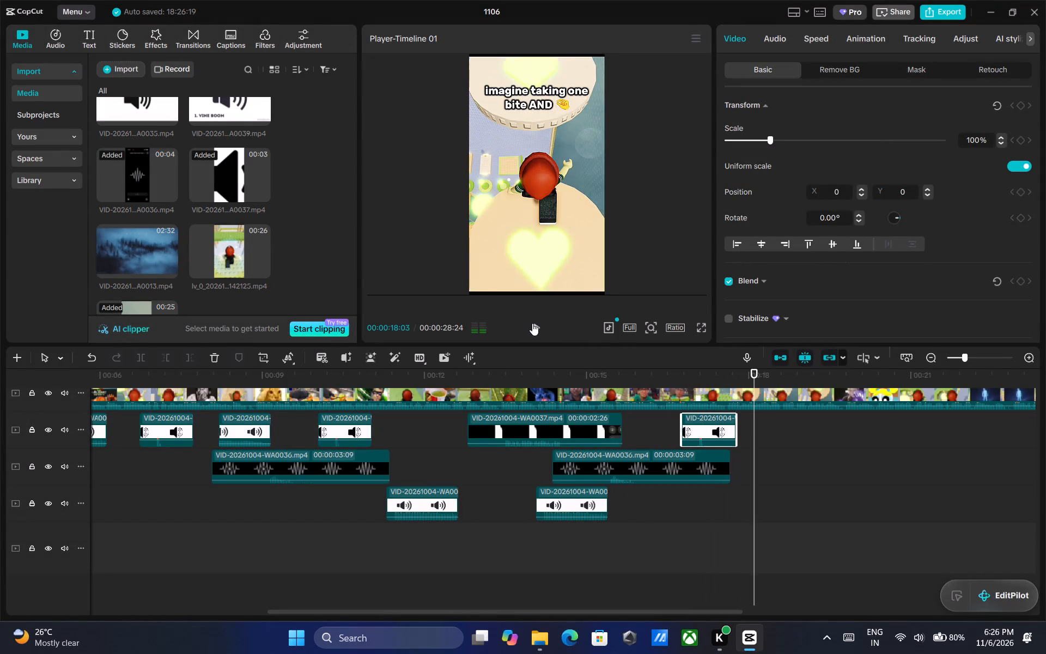
triple_click(532, 323)
triple_click(532, 323)
double_click(533, 323)
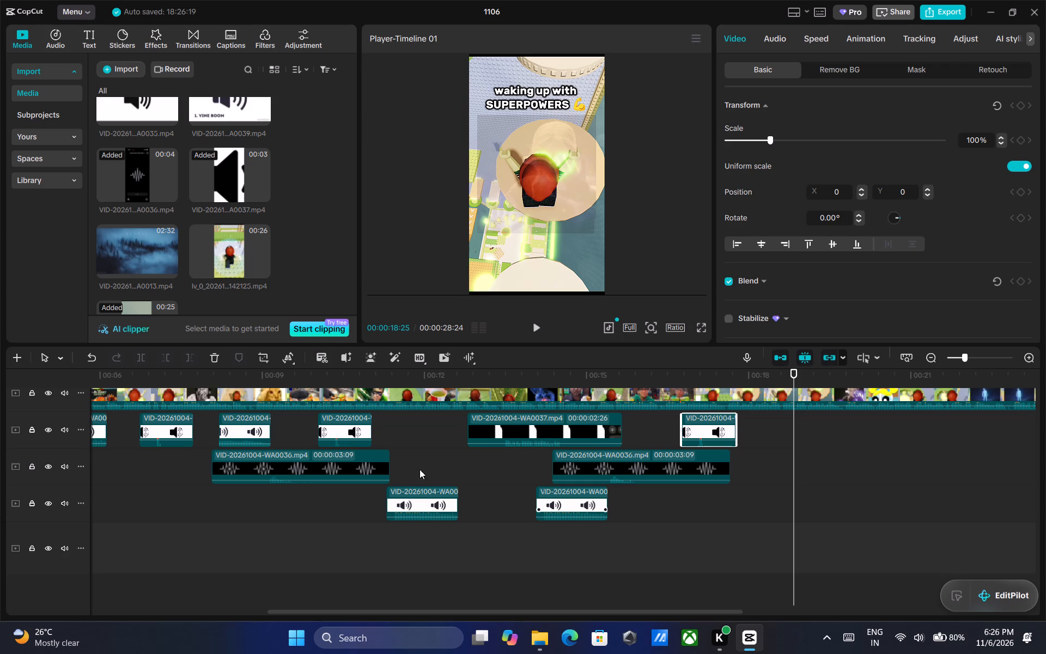
click(558, 499)
right_click(558, 499)
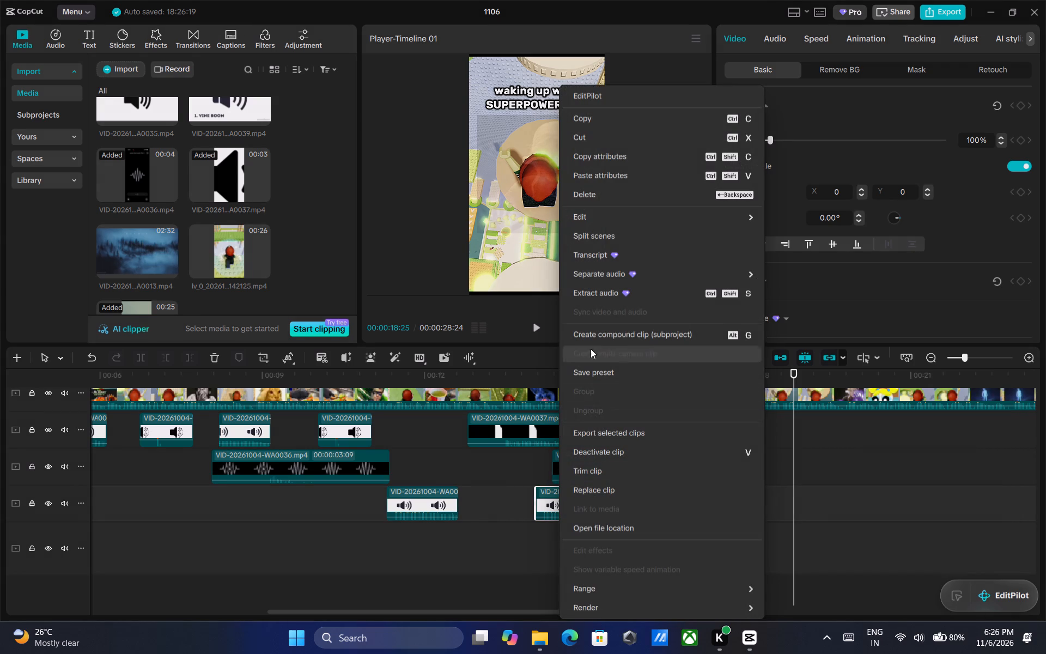
click(545, 501)
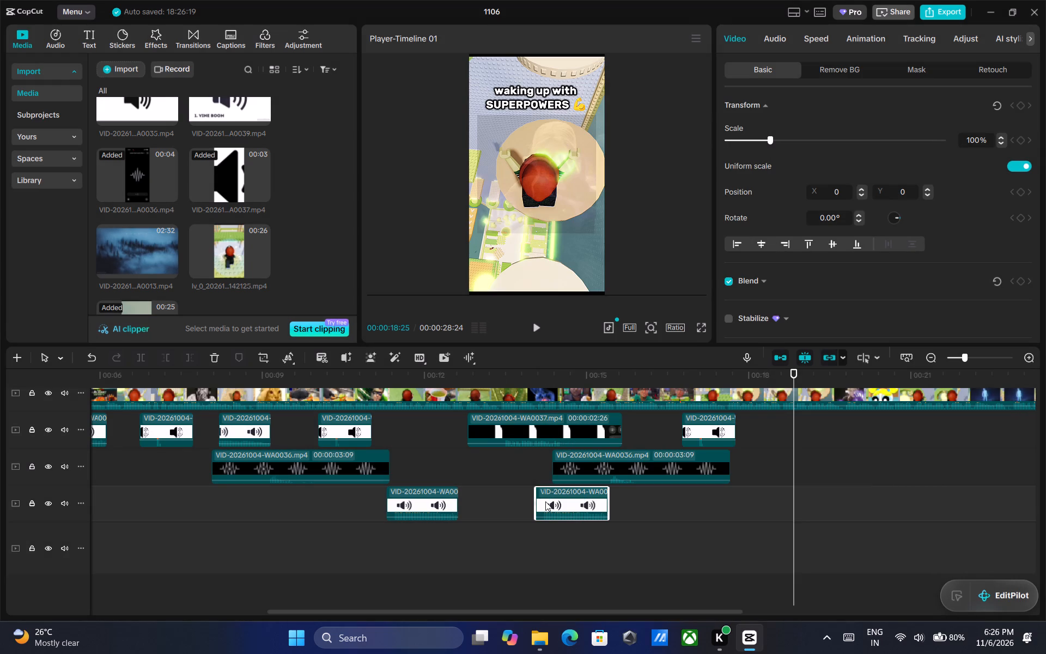
right_click(558, 501)
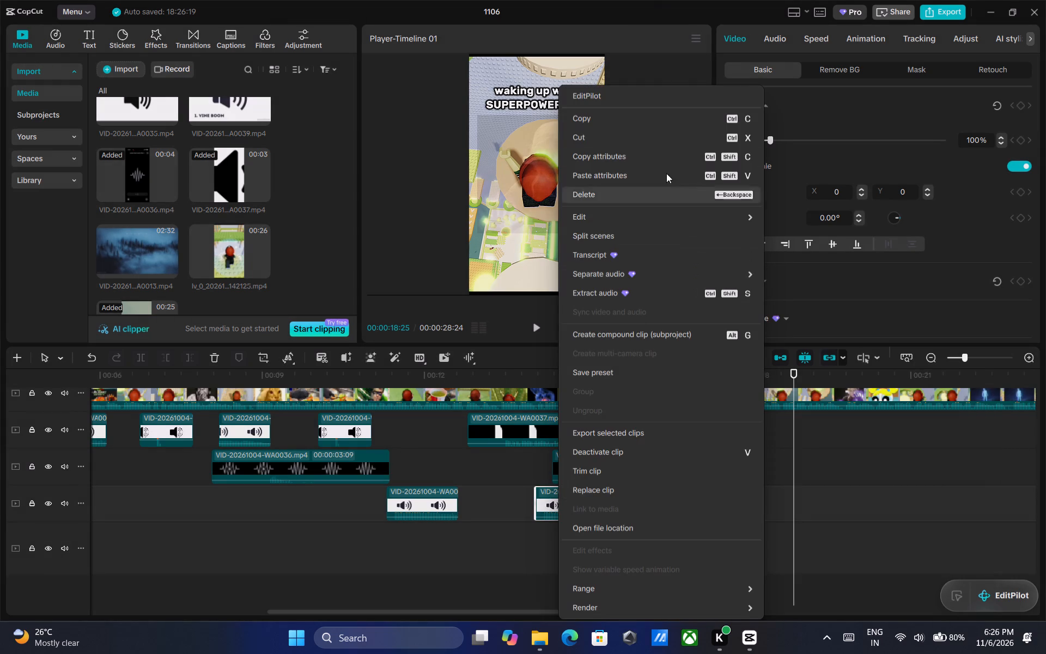
click(656, 128)
right_click(795, 419)
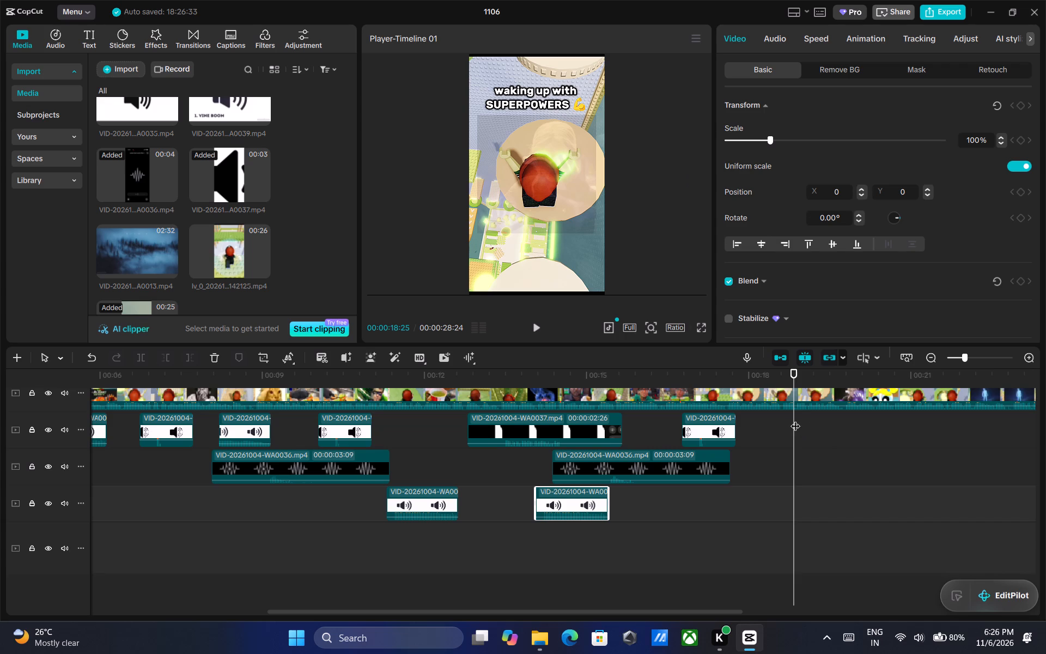
click(824, 495)
drag(818, 501, 810, 500)
Add a WA0037 sound clip on the first sound track, spanning the image at 00:00:19:29, and lower its volume to -5.3 dB.
click(536, 325)
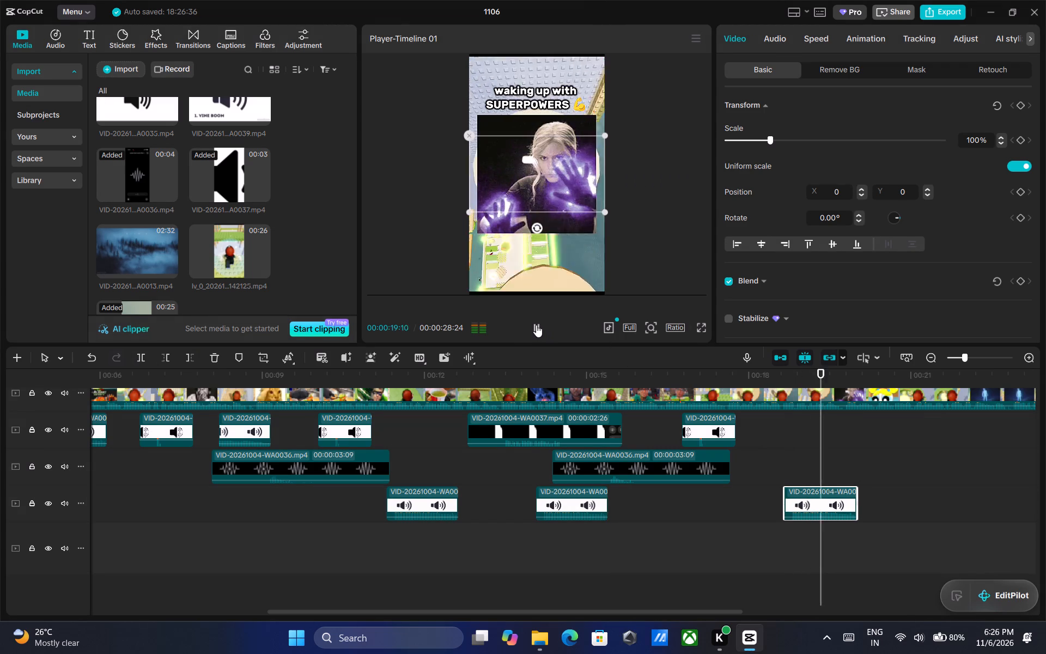
click(536, 325)
drag(542, 612, 628, 611)
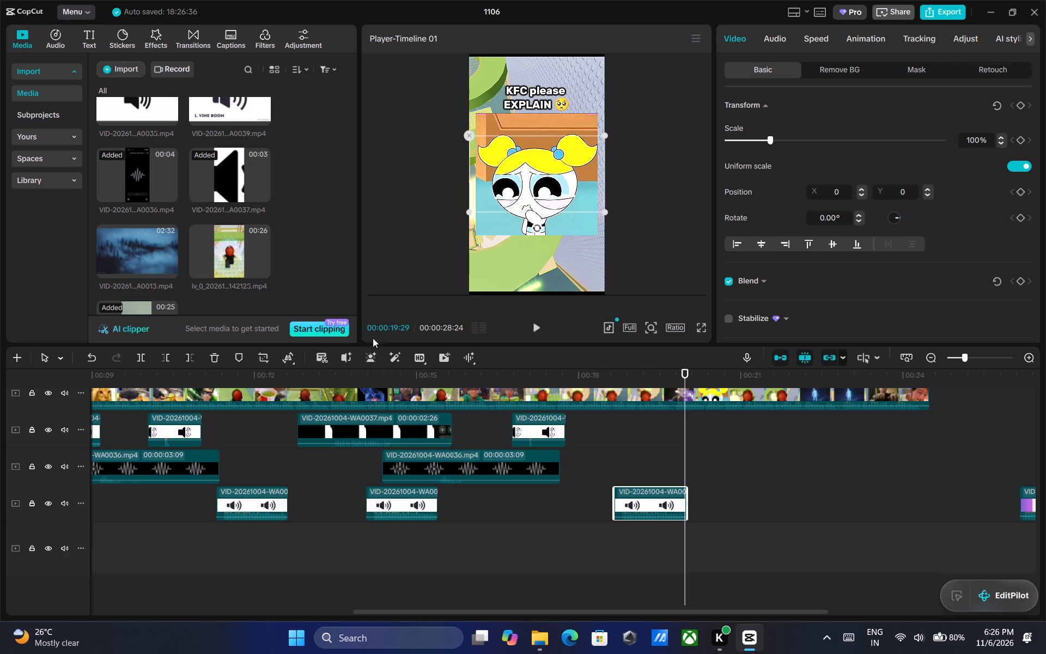
drag(226, 178, 641, 447)
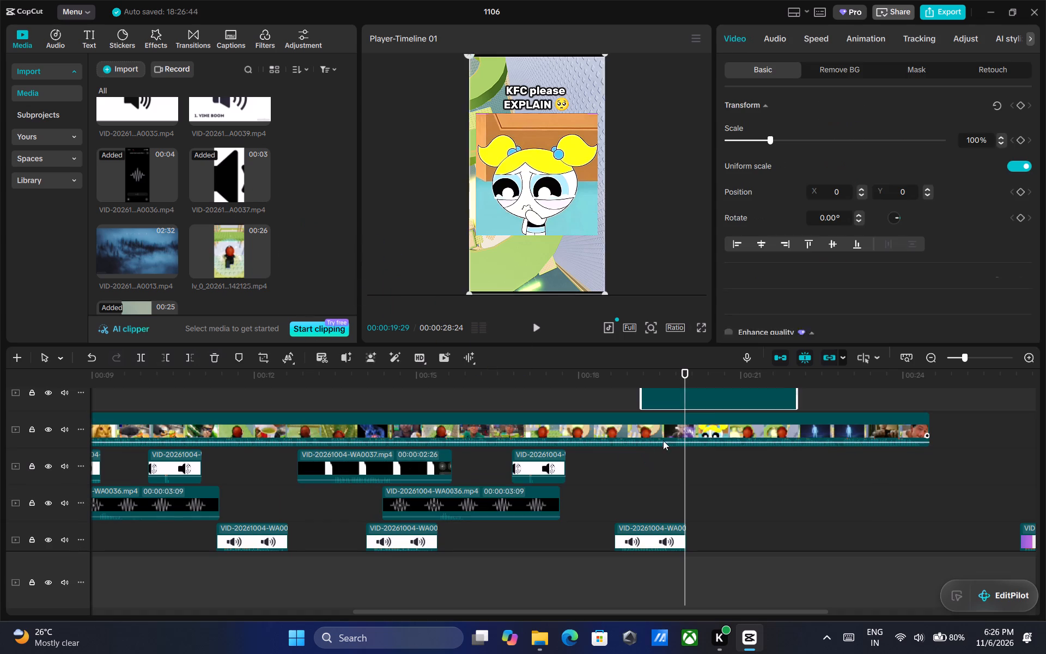
drag(709, 393, 714, 468)
click(779, 44)
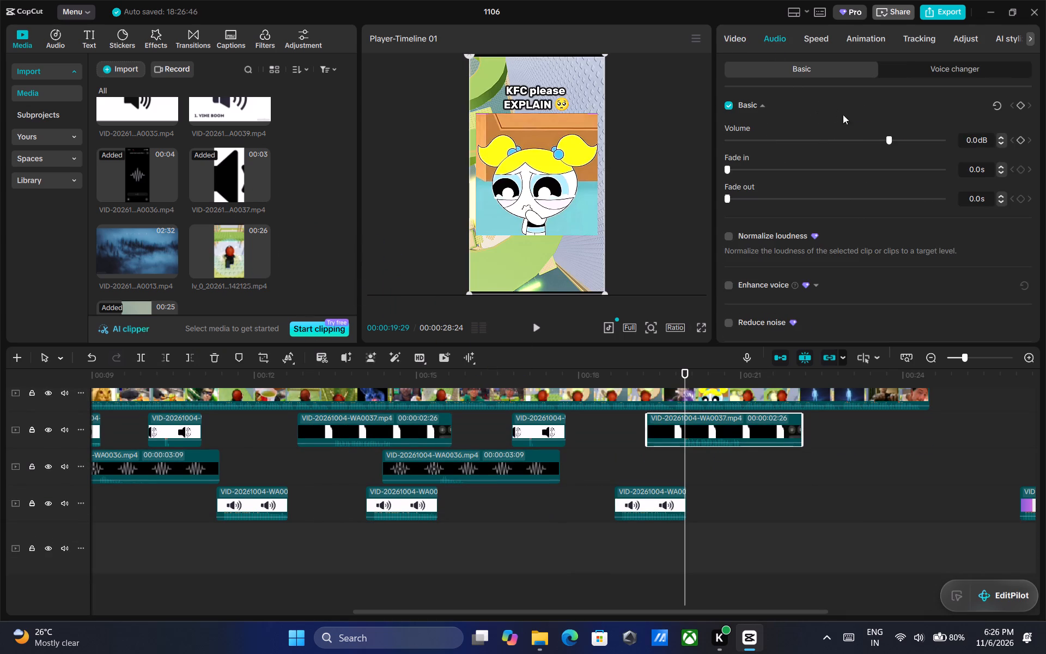
click(873, 140)
click(868, 139)
click(873, 139)
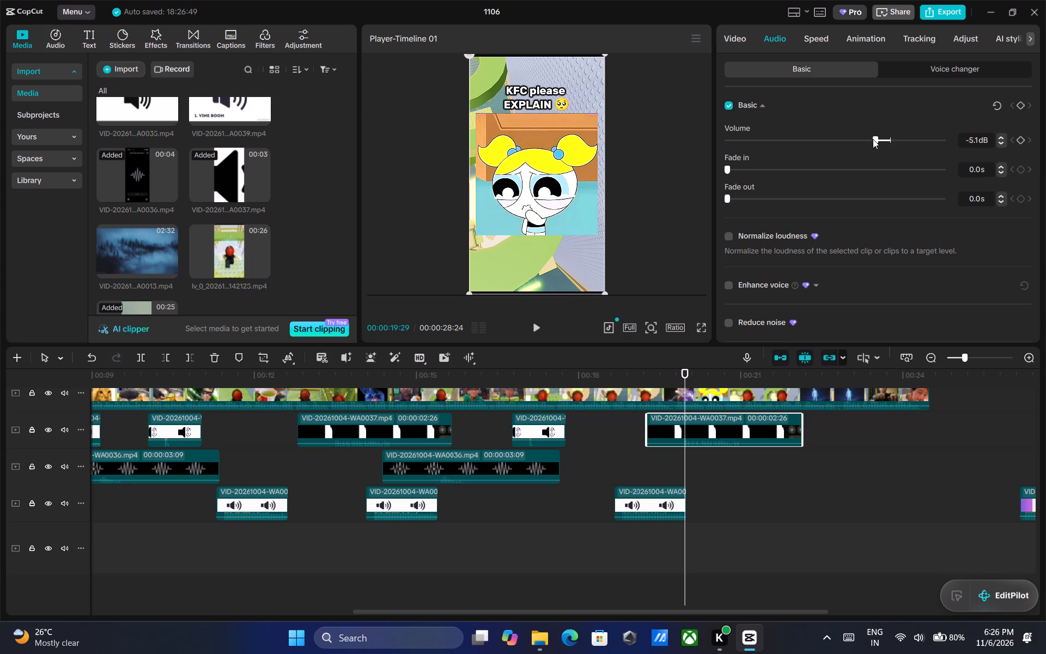
click(872, 139)
Move the spare short sound clip near 00:00:26 to the second sound track, spanning 00:00:21:21, and set its volume to -4.5 dB.
click(539, 323)
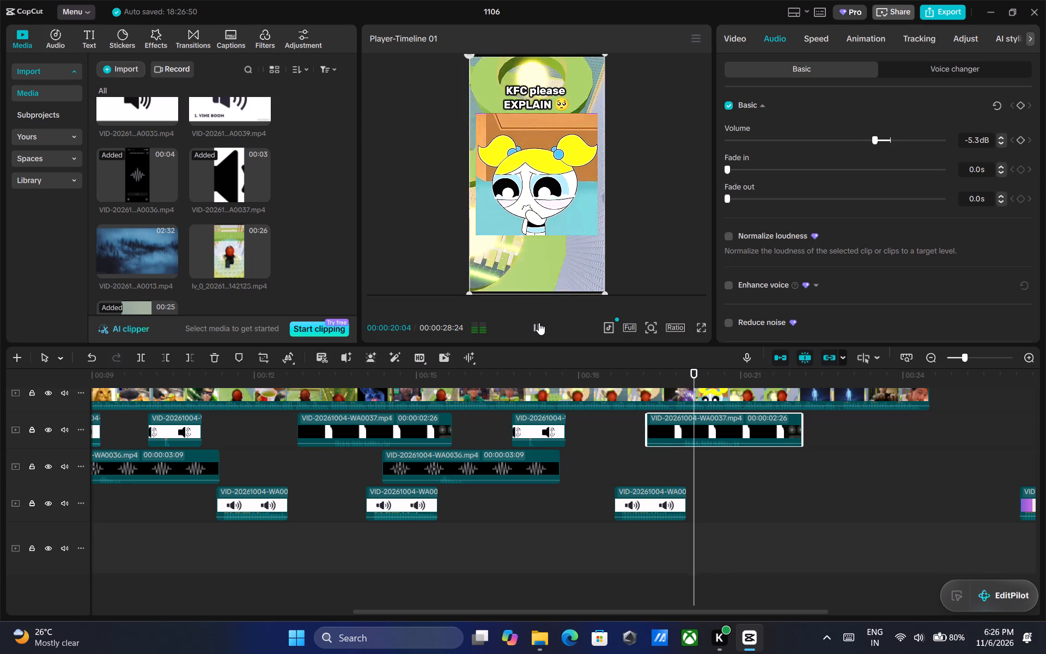
click(539, 323)
click(539, 323)
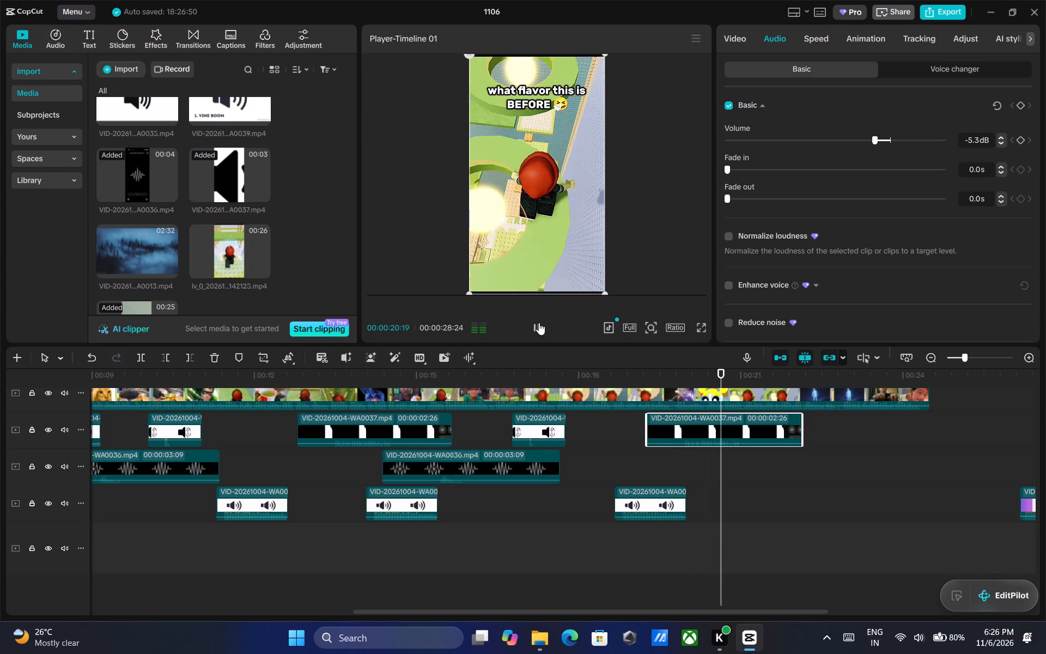
click(539, 323)
double_click(539, 323)
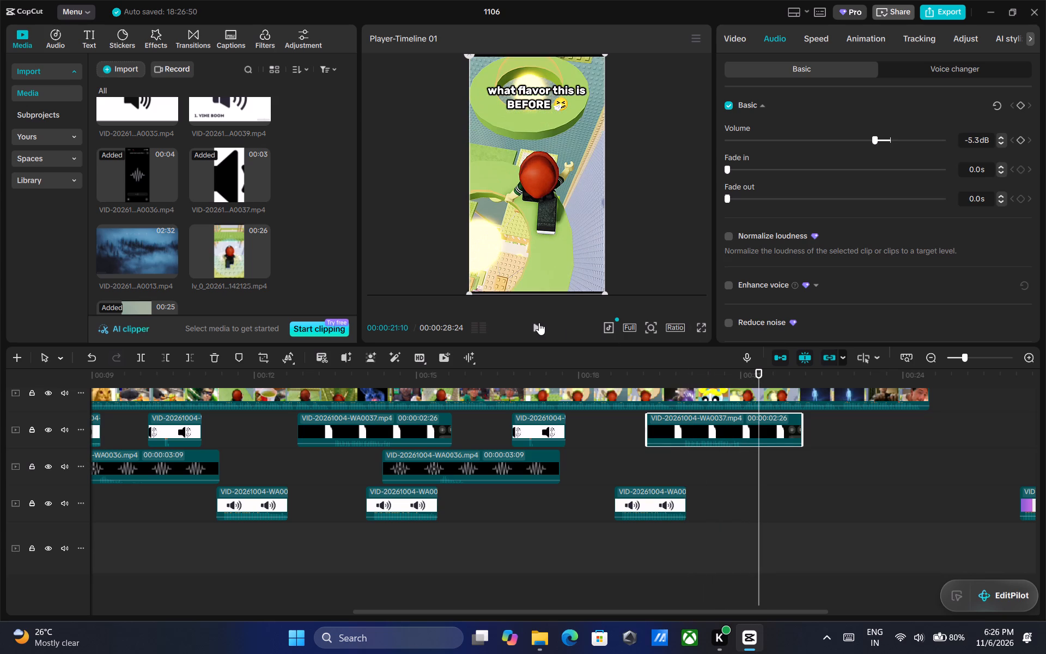
click(539, 323)
click(539, 323)
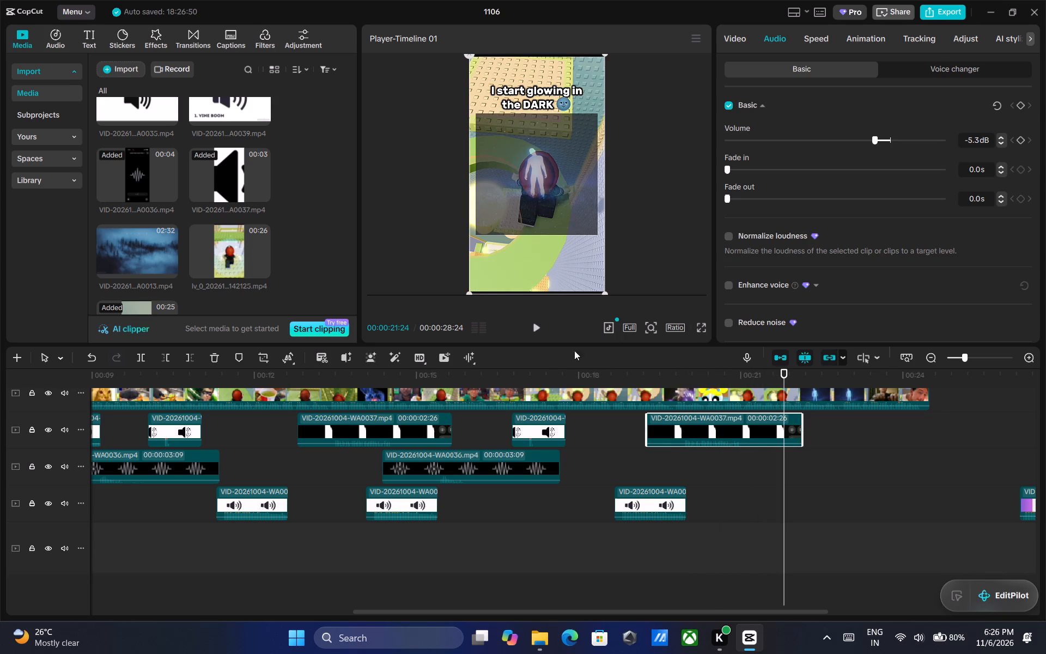
click(782, 372)
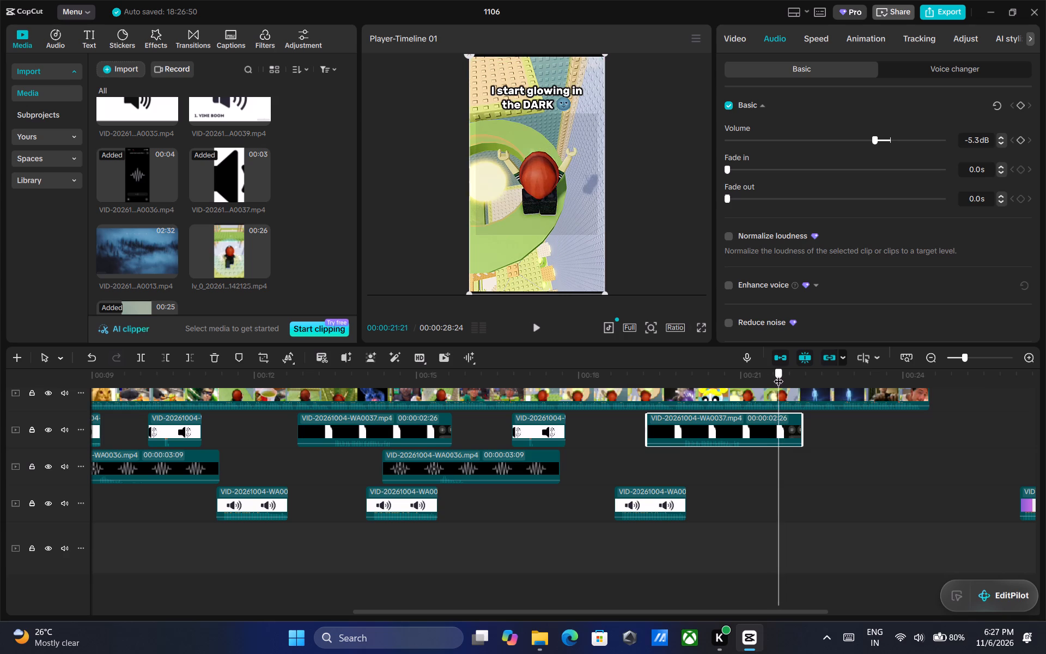
drag(652, 610, 706, 610)
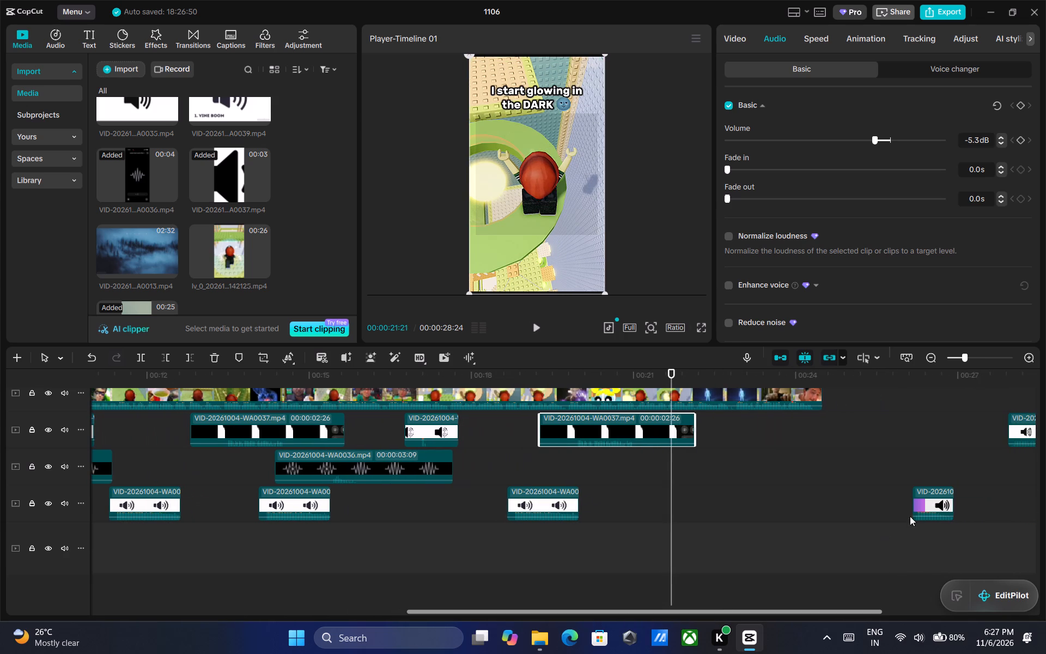
drag(936, 499, 690, 465)
click(874, 138)
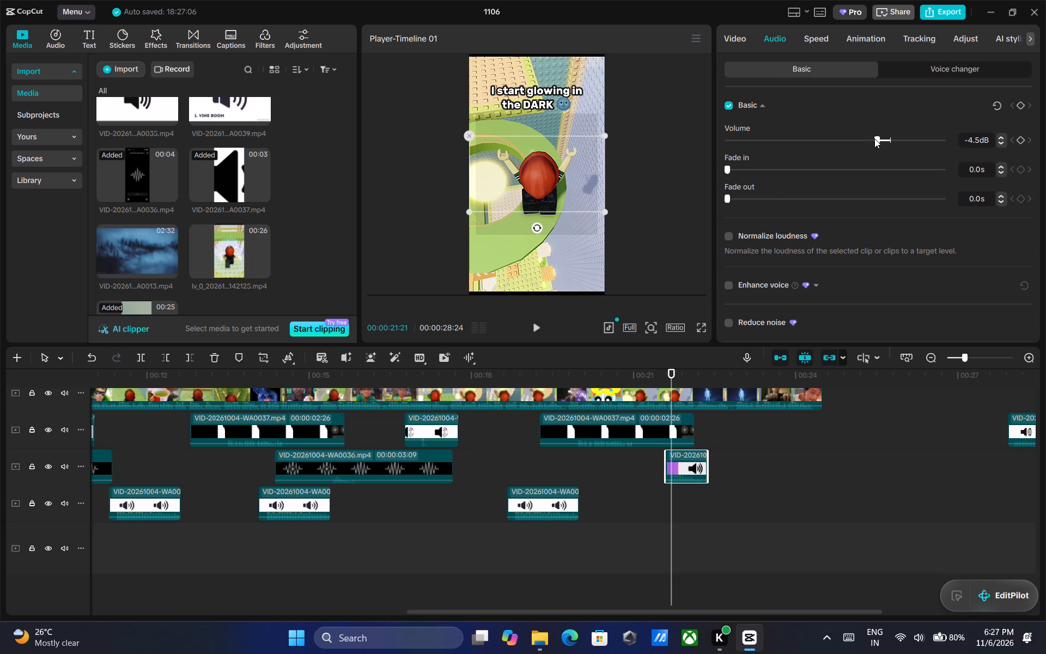
Add the keyboard typing sound on the third sound track across 00:00:23:00, split it there and delete the part before.
click(533, 329)
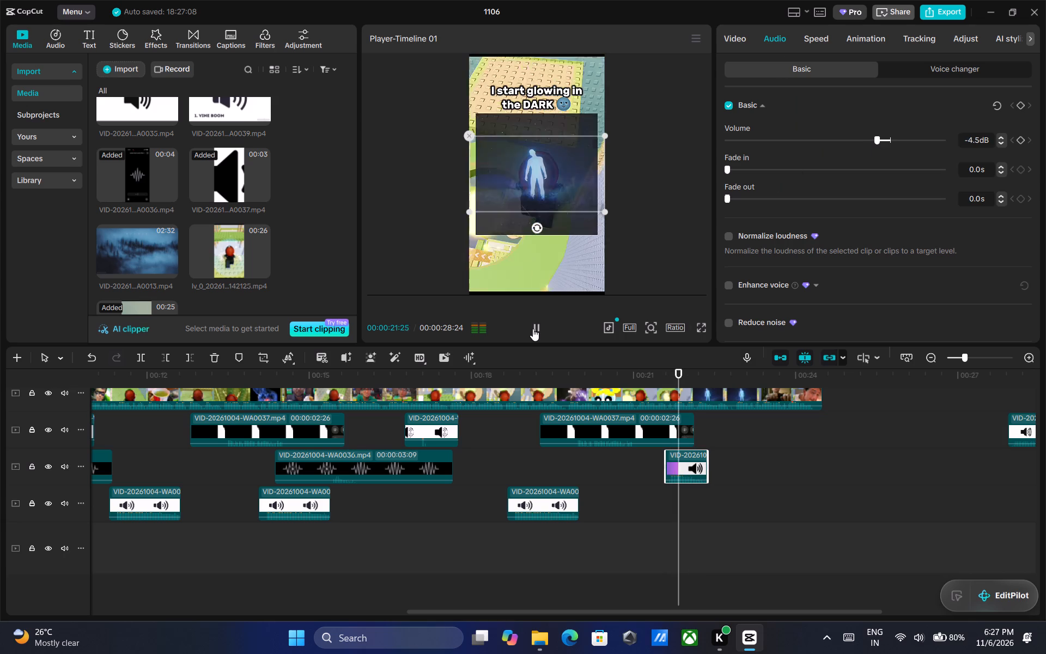
click(533, 329)
triple_click(533, 329)
click(533, 329)
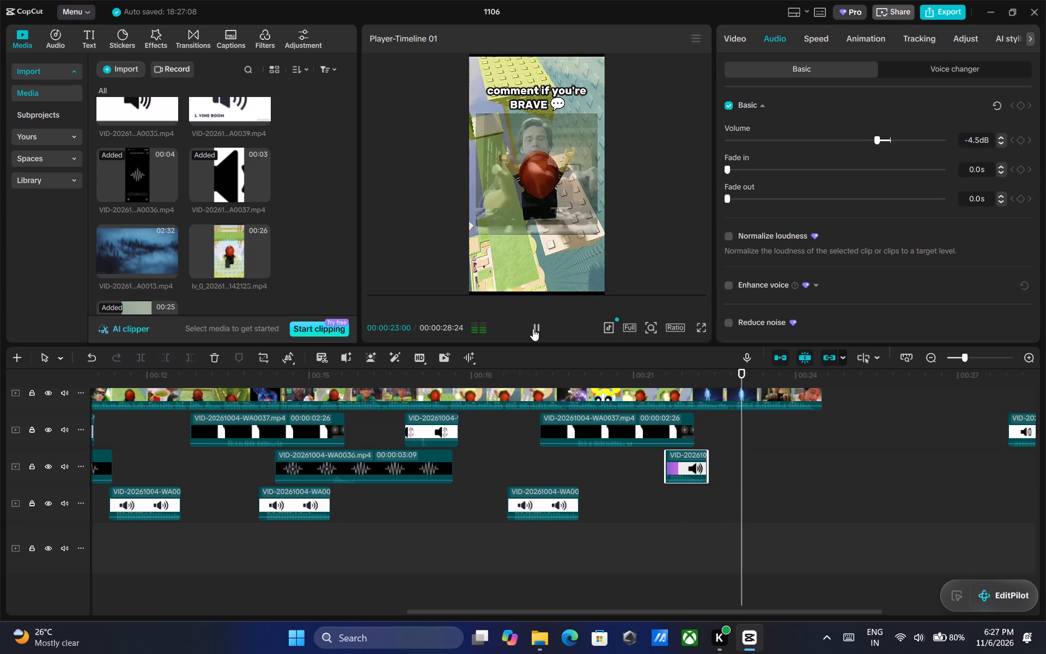
click(744, 371)
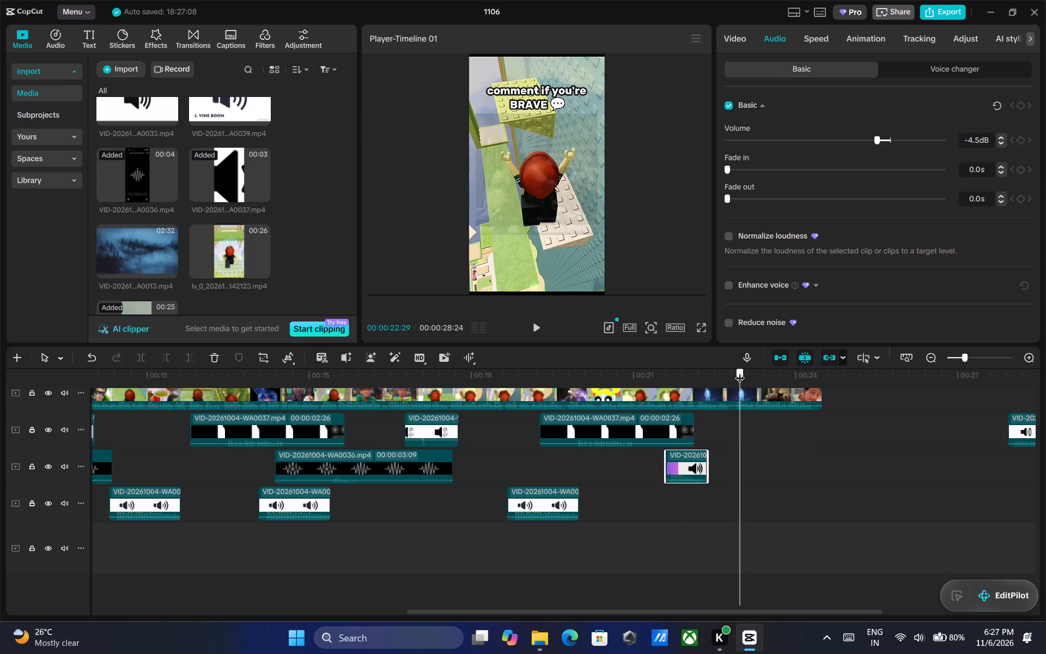
scroll(193, 212, up, 3)
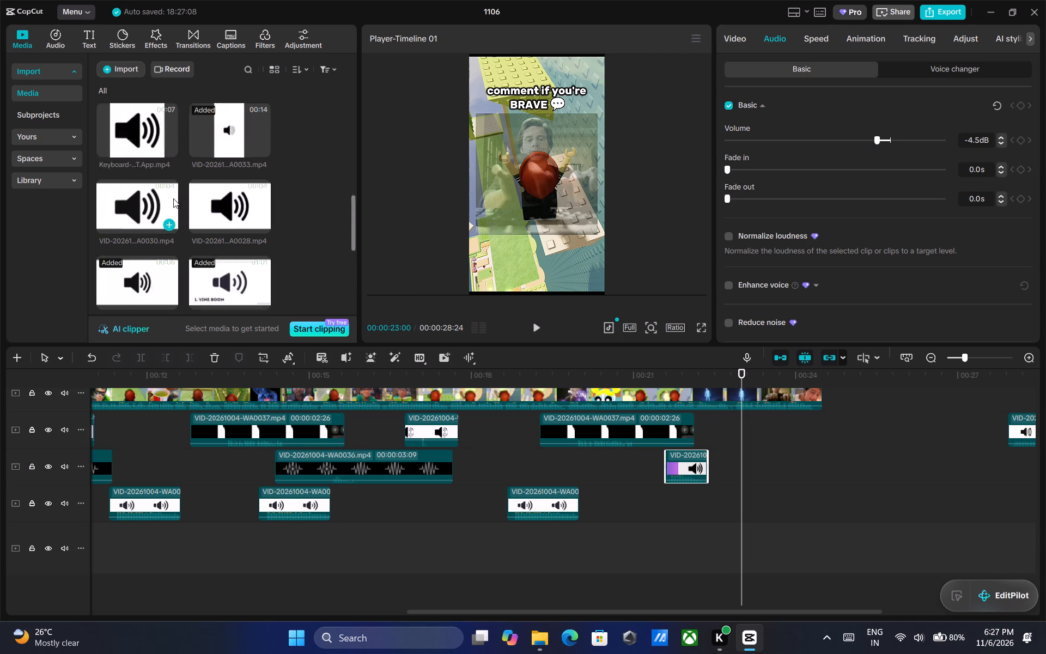
scroll(173, 198, up, 1)
drag(150, 188, 668, 504)
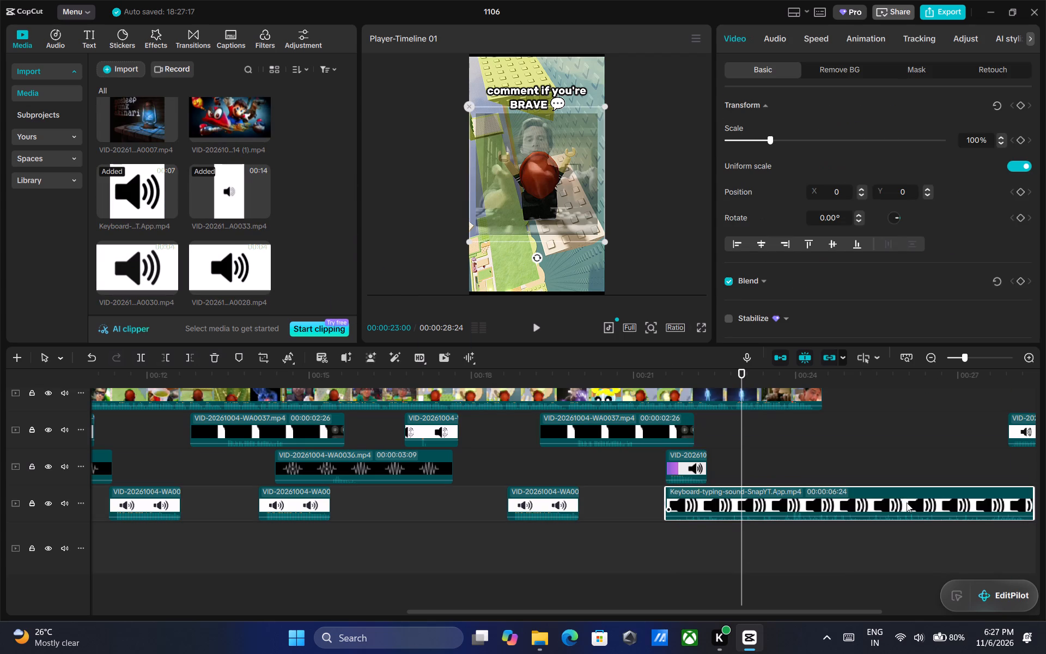
drag(891, 499, 852, 500)
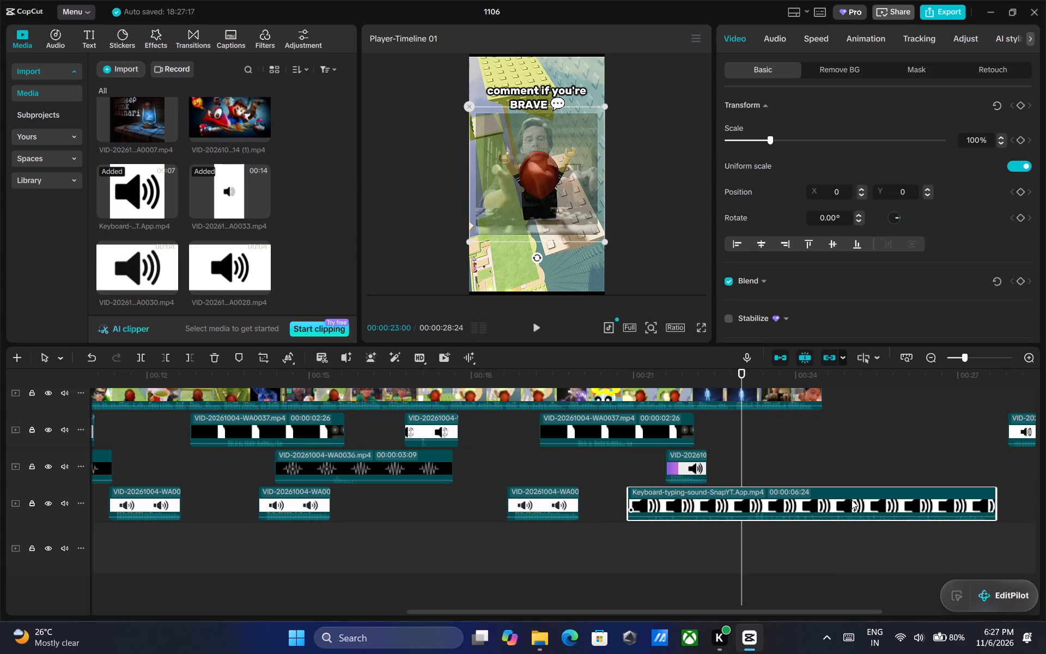
drag(852, 500, 839, 499)
click(698, 501)
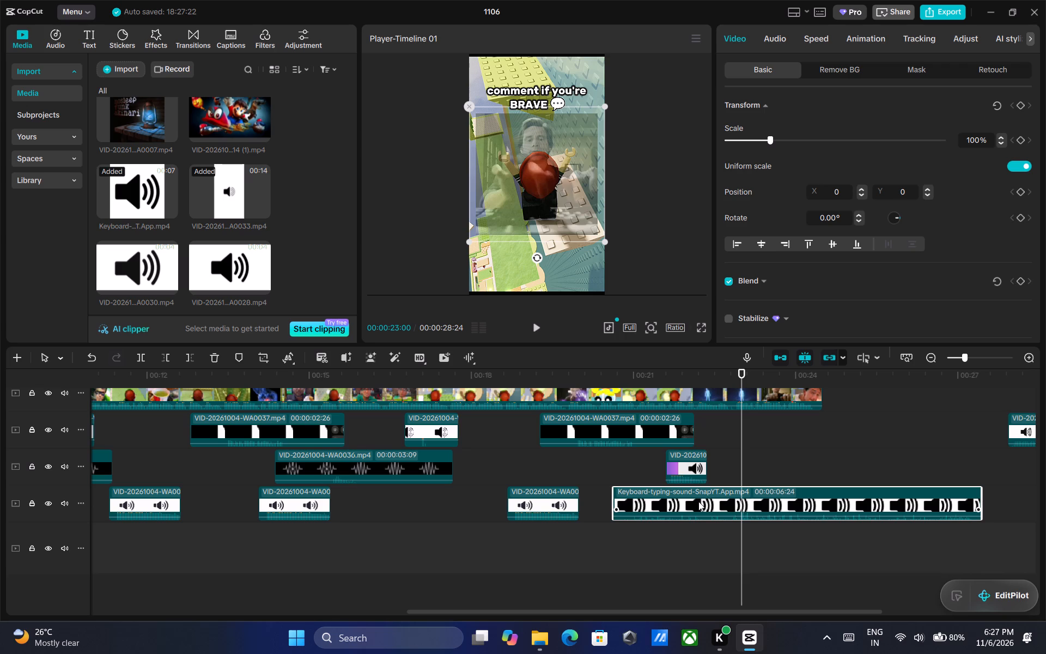
key(ctrl+b)
click(688, 496)
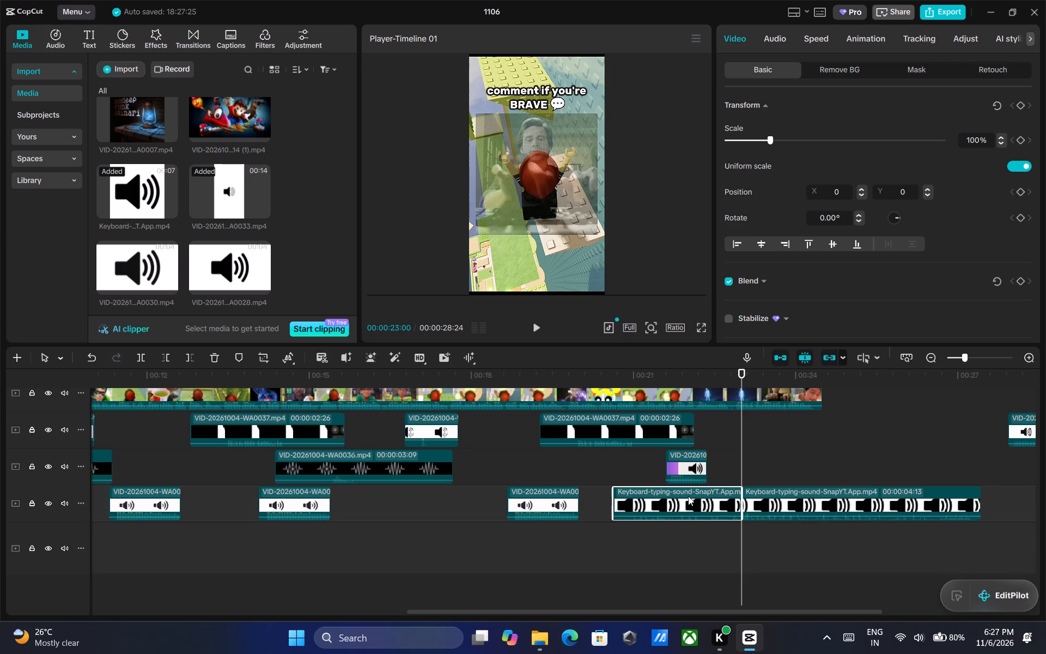
key(Delete)
Raise the keyboard typing clip's volume to 13.9 dB.
click(763, 493)
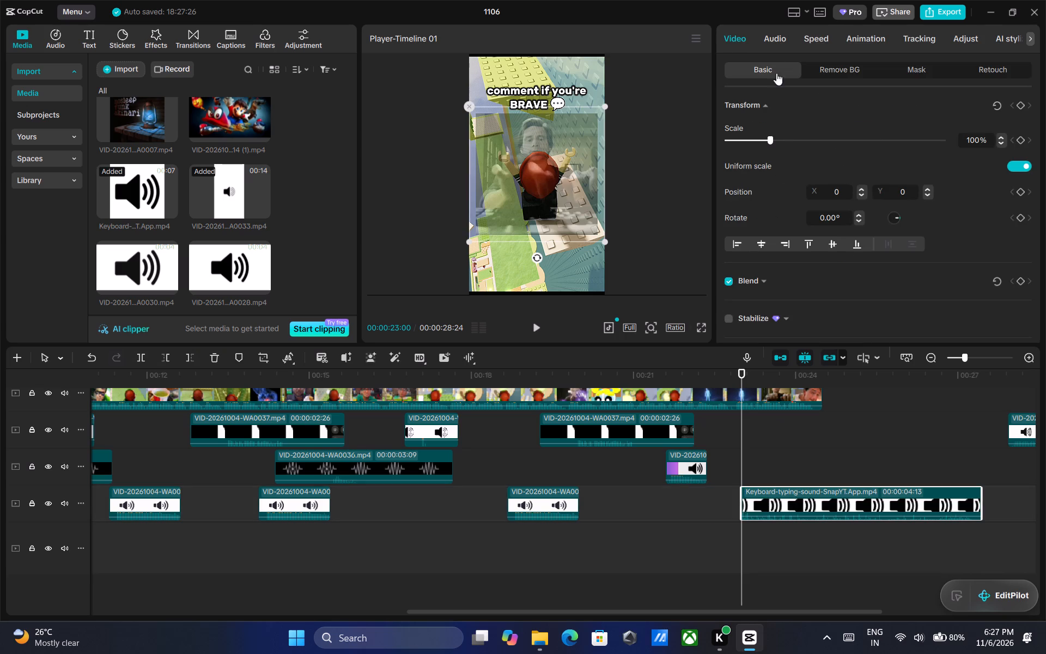
click(773, 40)
click(924, 140)
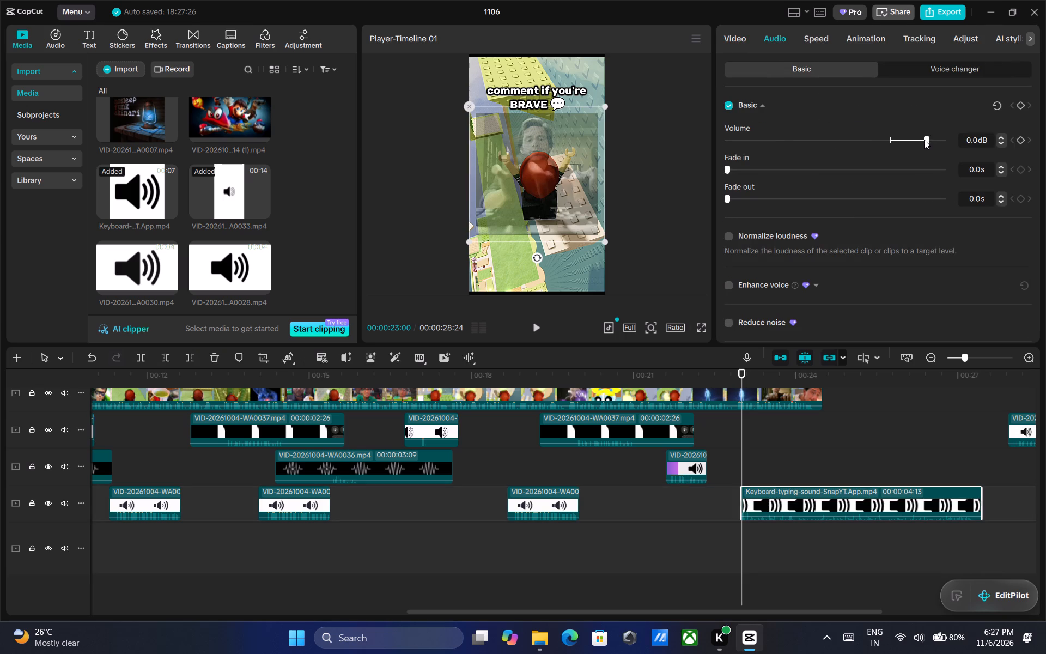
Split the keyboard typing clip at 00:00:23:19 and delete the part after it.
click(534, 325)
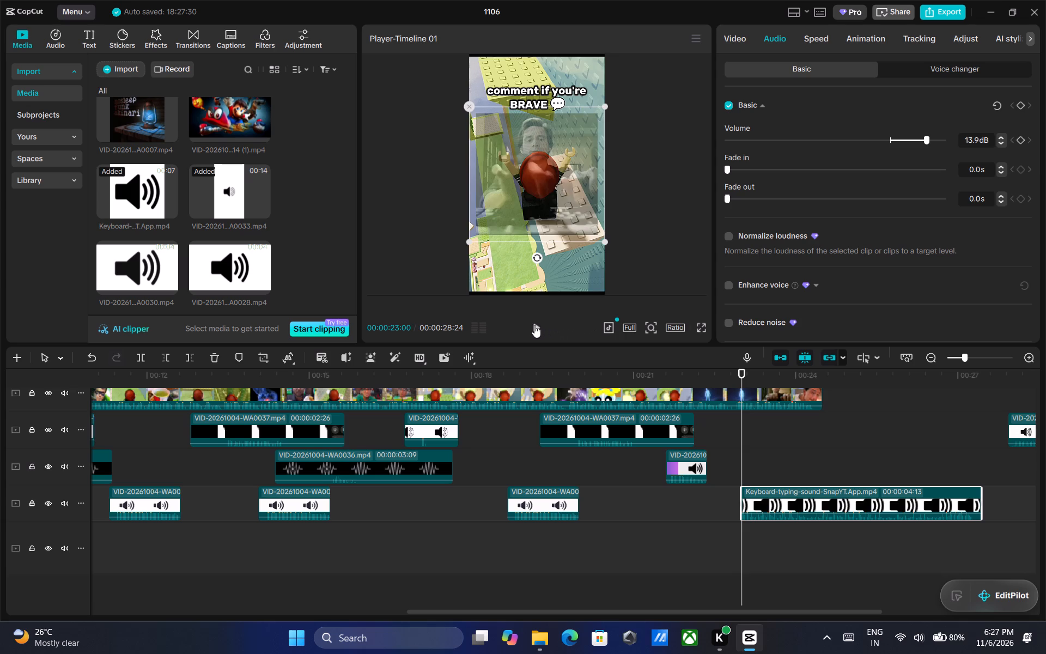
click(534, 325)
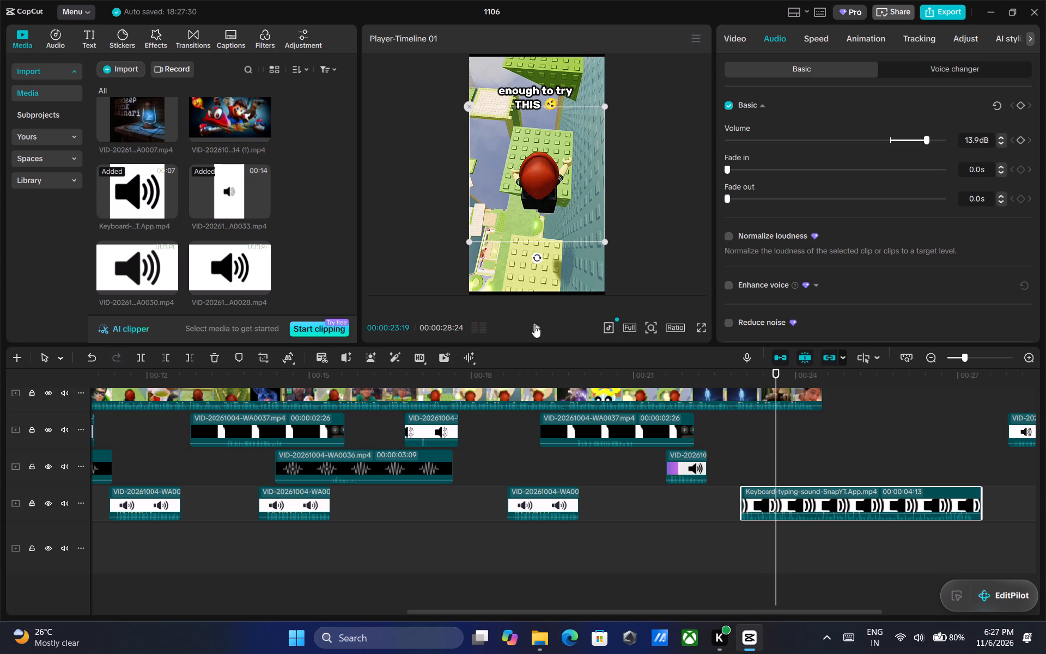
key(ctrl+b)
key(Delete)
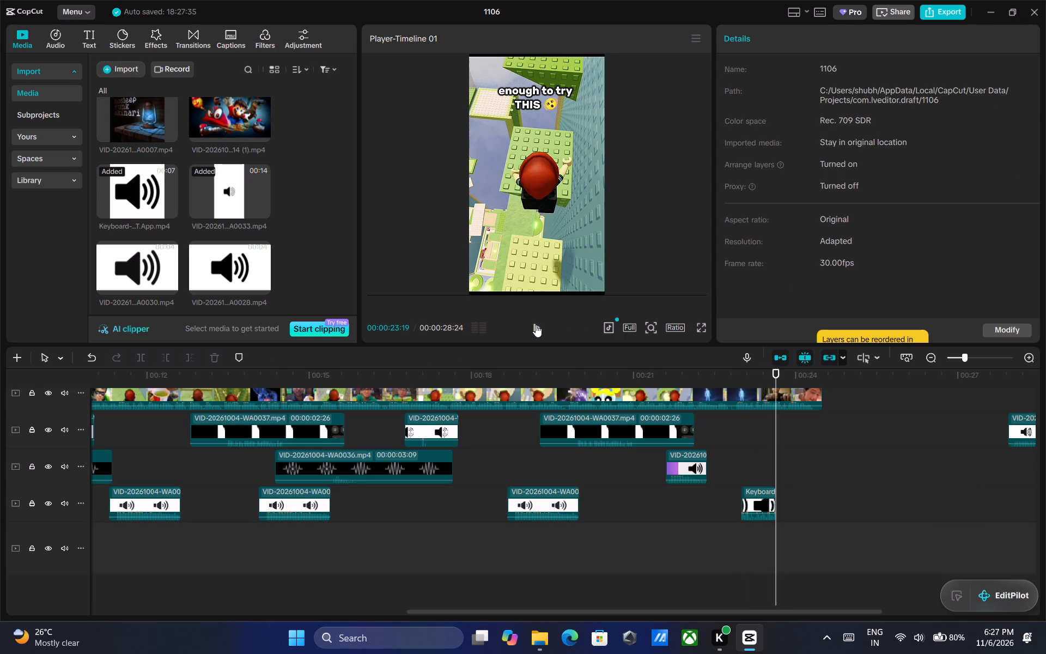
Copy the third sound track's clip near 00:00:14:07 and paste it on the first sound track, spanning the image's appearance at 00:00:23:23.
double_click(537, 325)
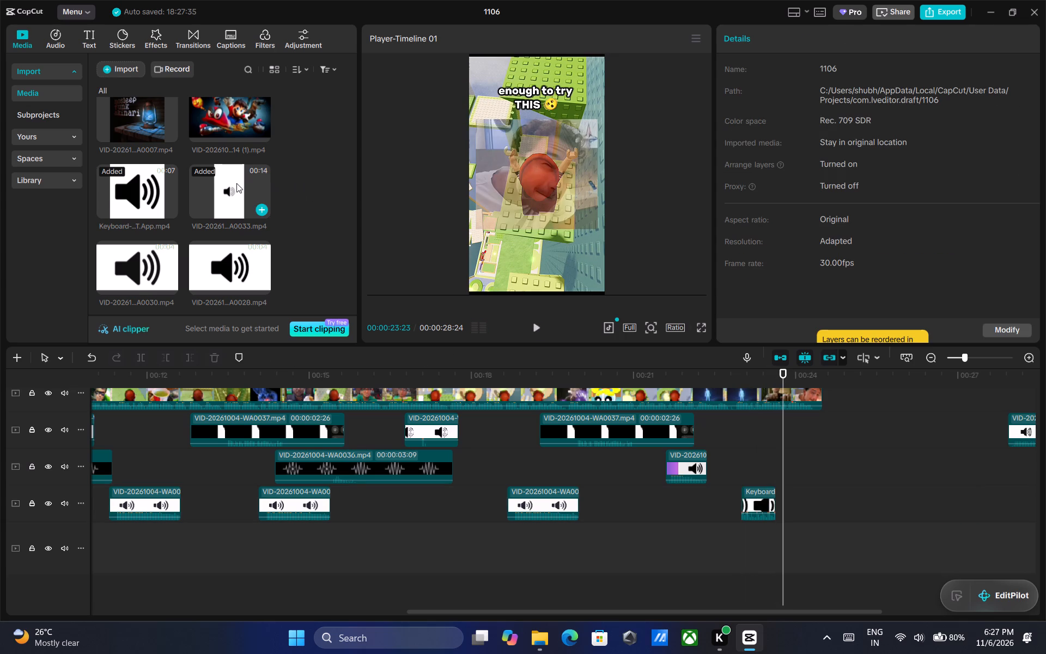
scroll(236, 183, down, 2)
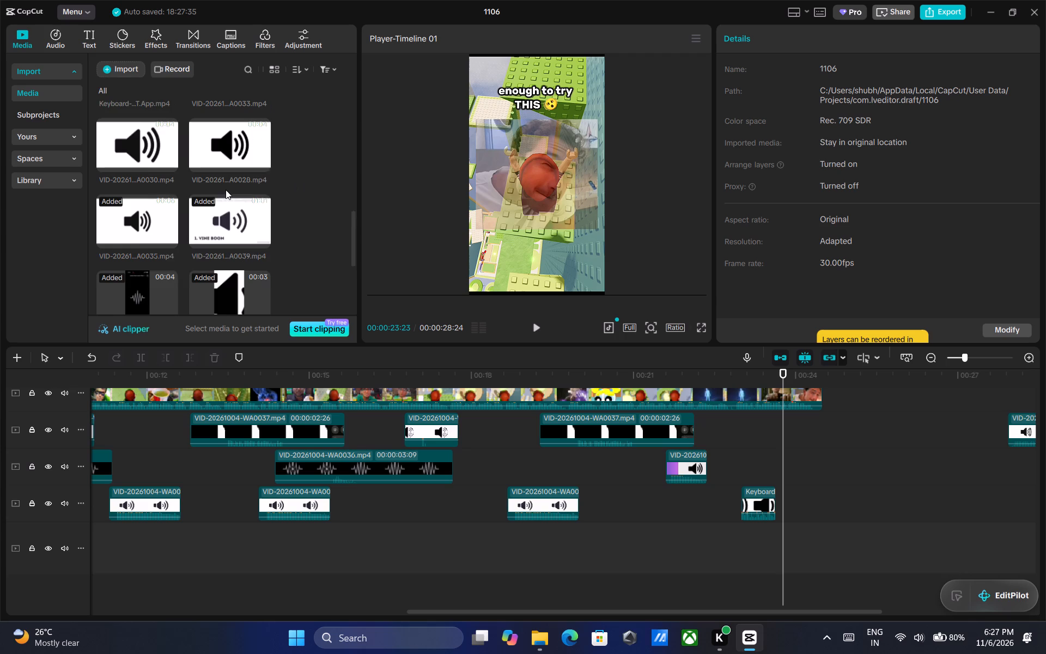
scroll(226, 190, down, 1)
click(288, 499)
right_click(288, 499)
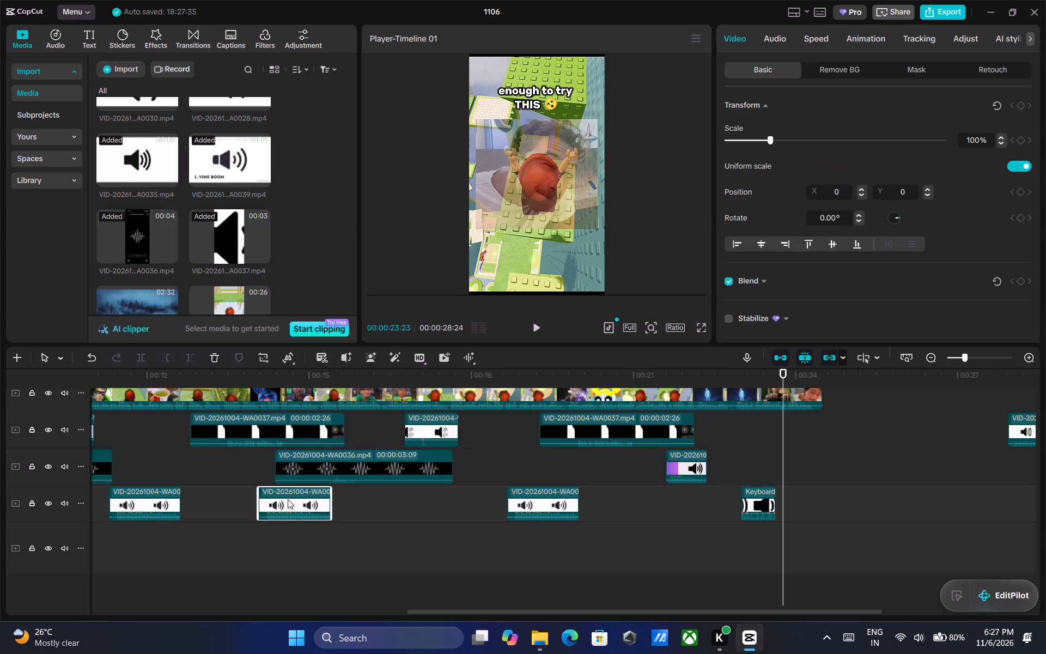
click(364, 125)
right_click(783, 420)
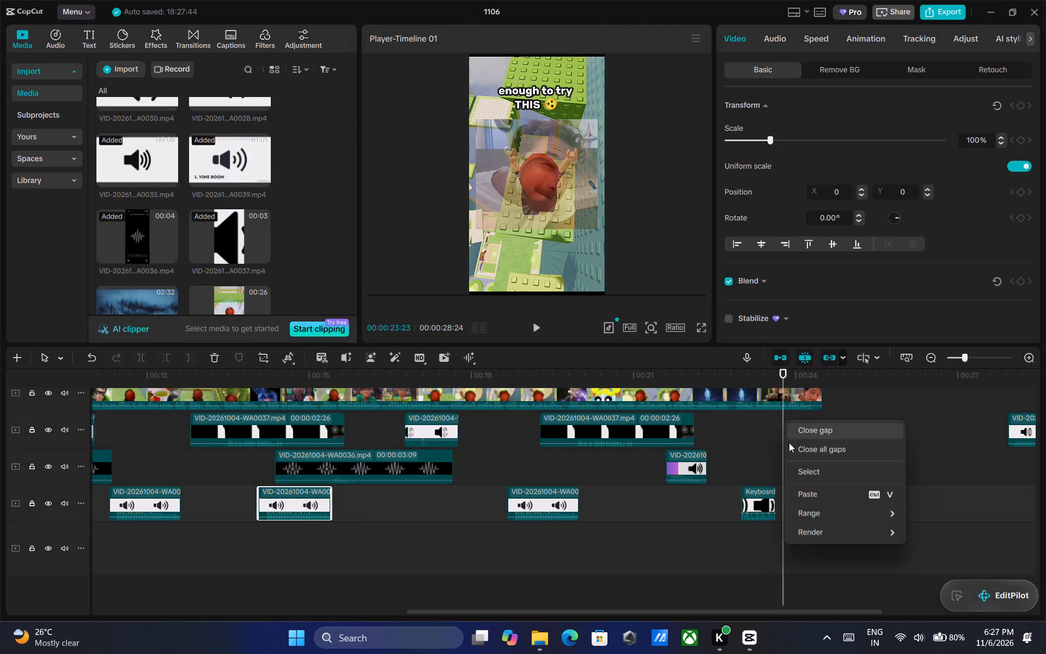
click(806, 496)
drag(809, 502, 803, 440)
Split the pasted sound clip at 00:00:24:10, near the end of the video, and delete the part after it.
click(531, 324)
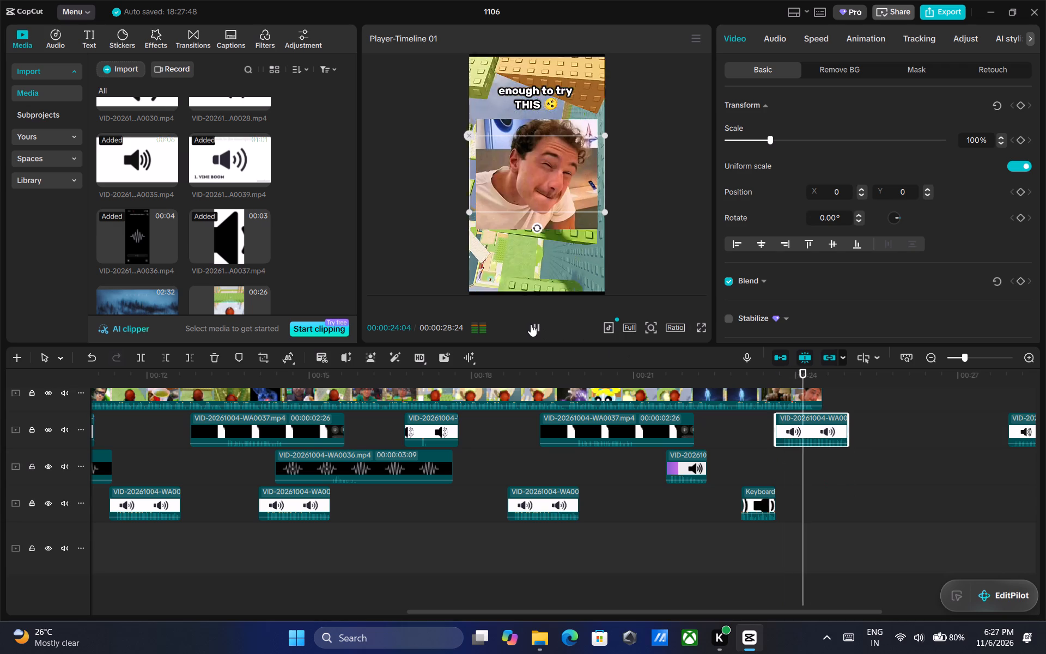
click(531, 324)
drag(820, 372, 814, 374)
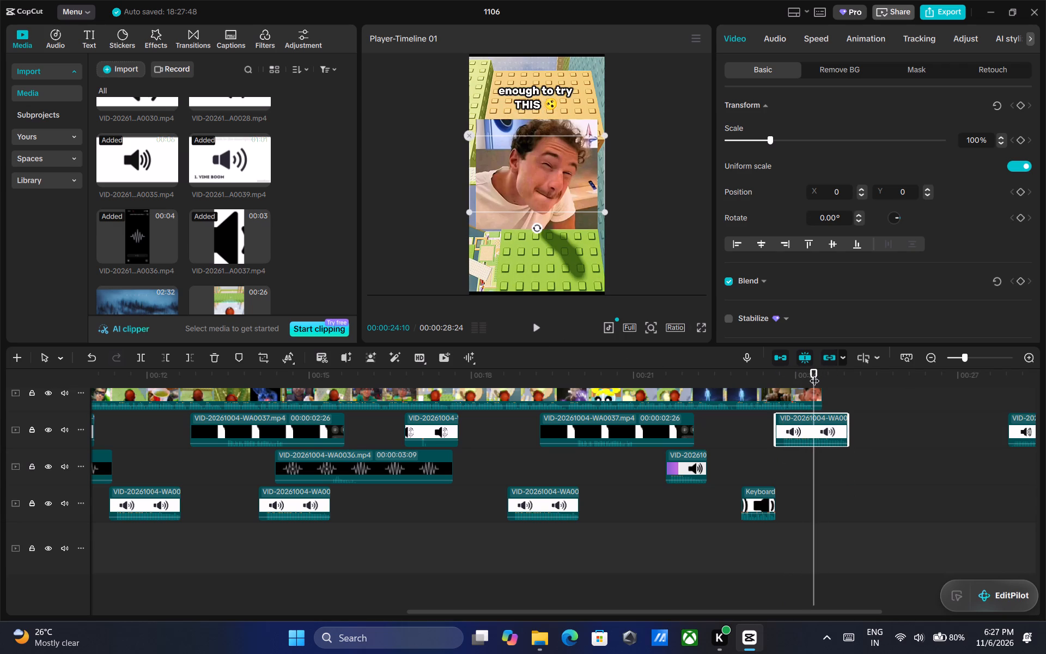
click(778, 39)
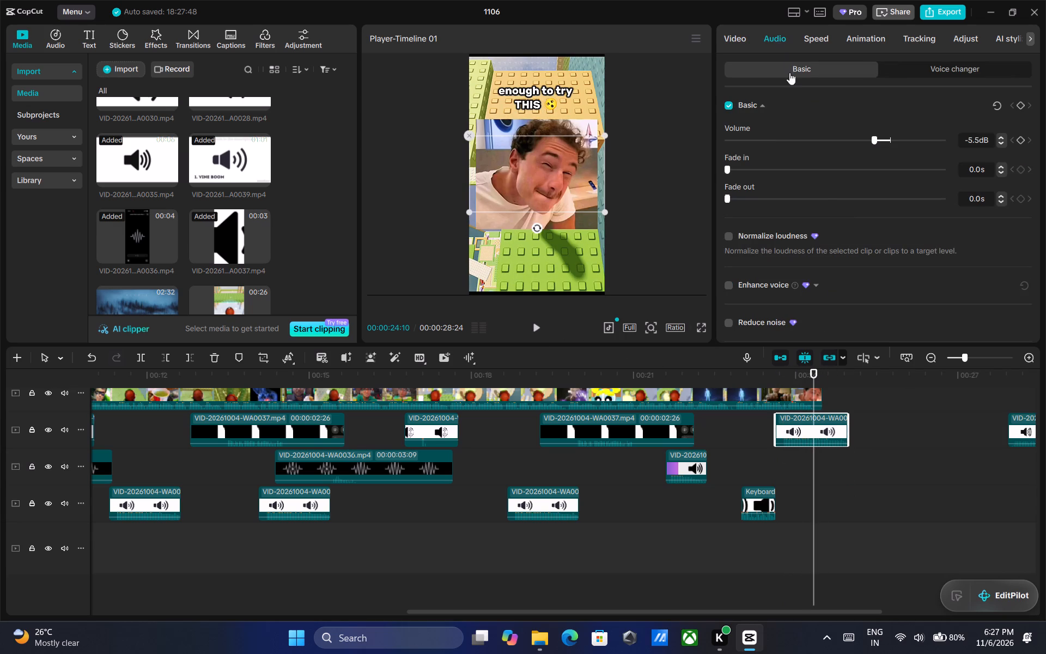
key(ctrl+b)
key(Delete)
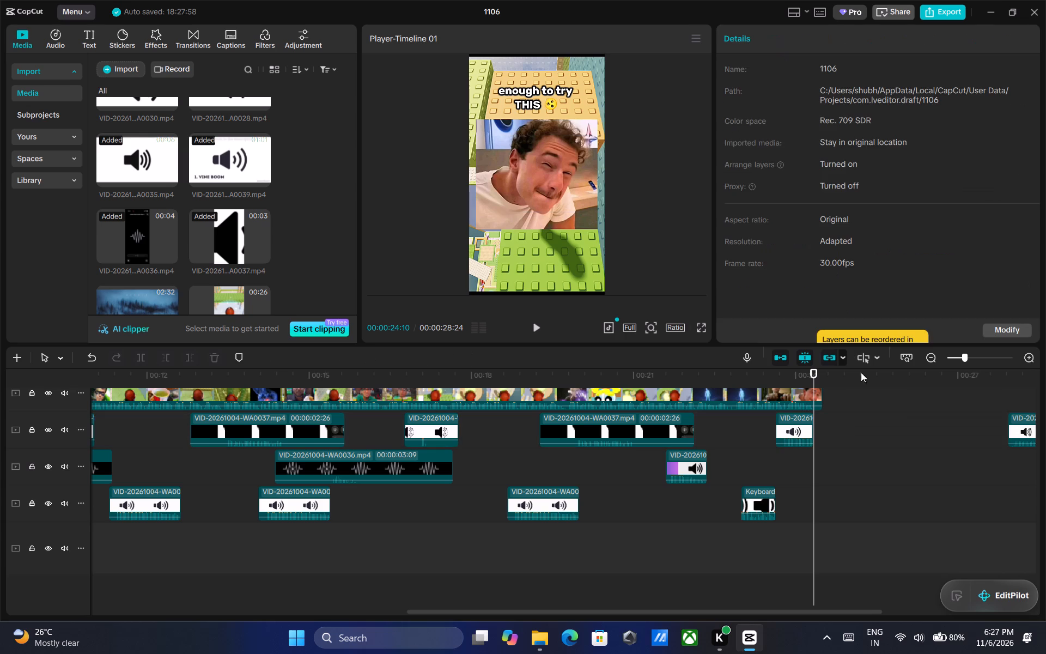
Delete the leftover sound clip on the first sound track near 00:00:28, beyond the end of the video.
click(1025, 430)
key(Delete)
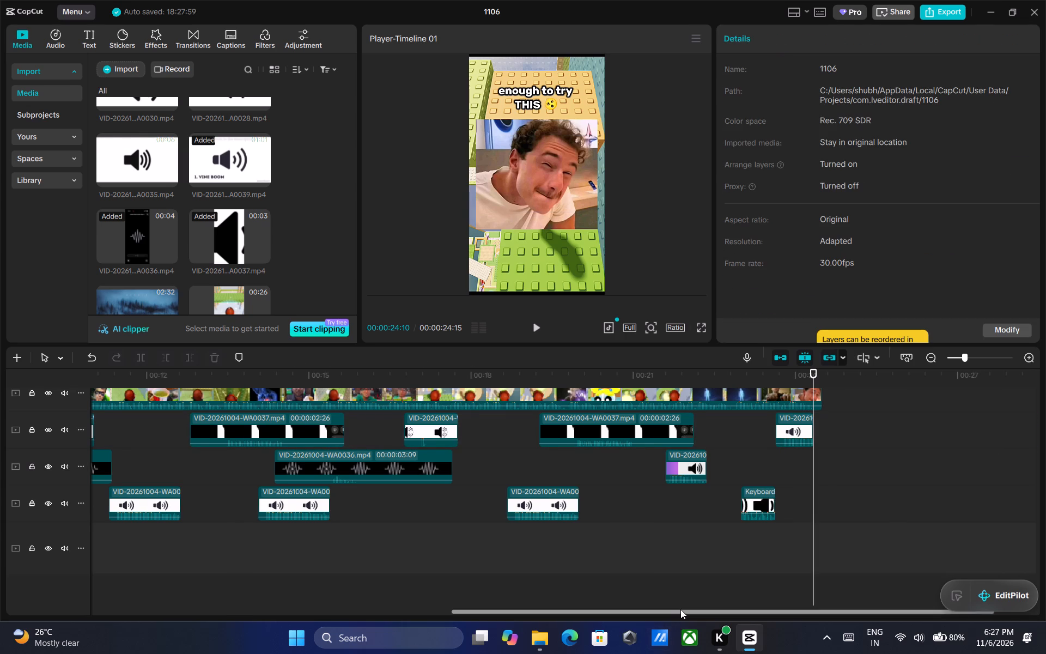
Add the red background-music video VID-20261004-WA0019.mp4 to the empty bottom track, starting at 00:00:00:00.
drag(681, 609, 186, 604)
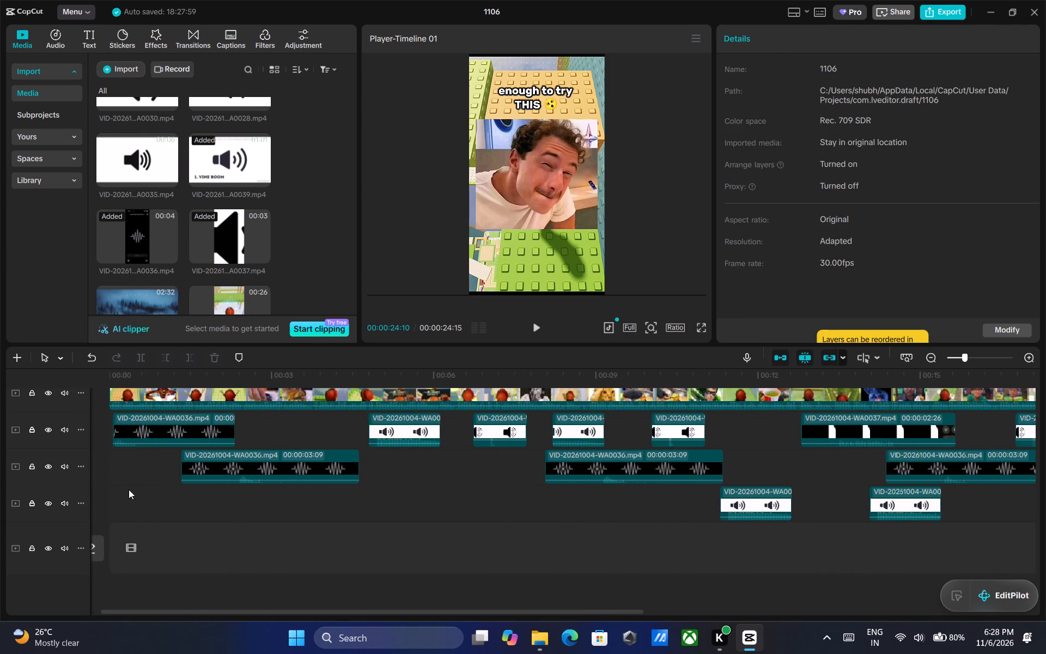
click(129, 489)
scroll(174, 177, up, 11)
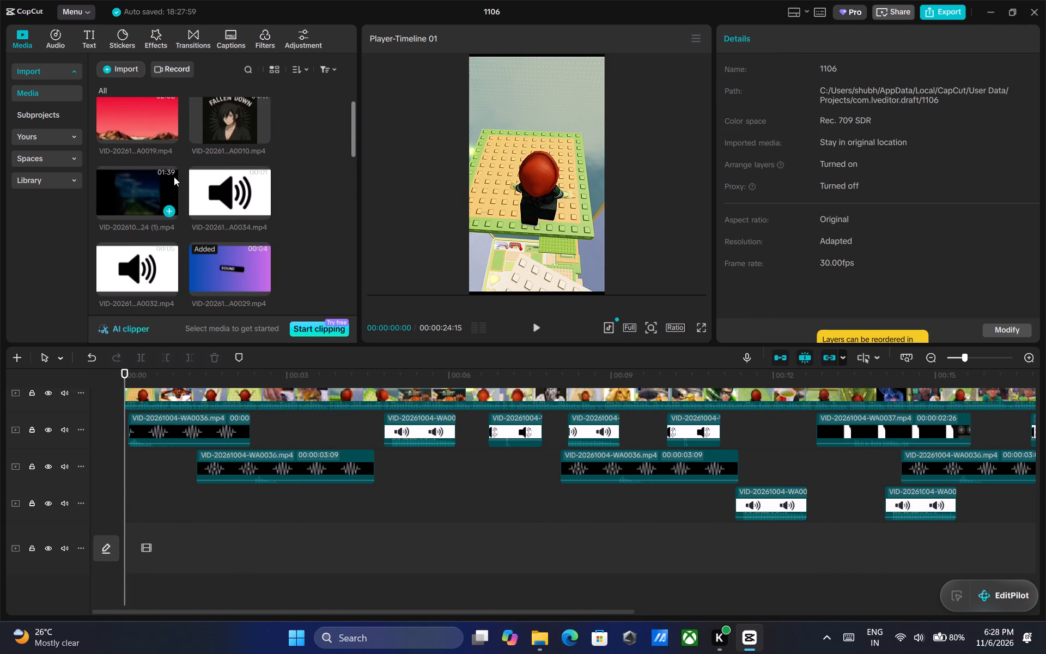
scroll(174, 177, up, 2)
click(149, 136)
drag(146, 120, 141, 544)
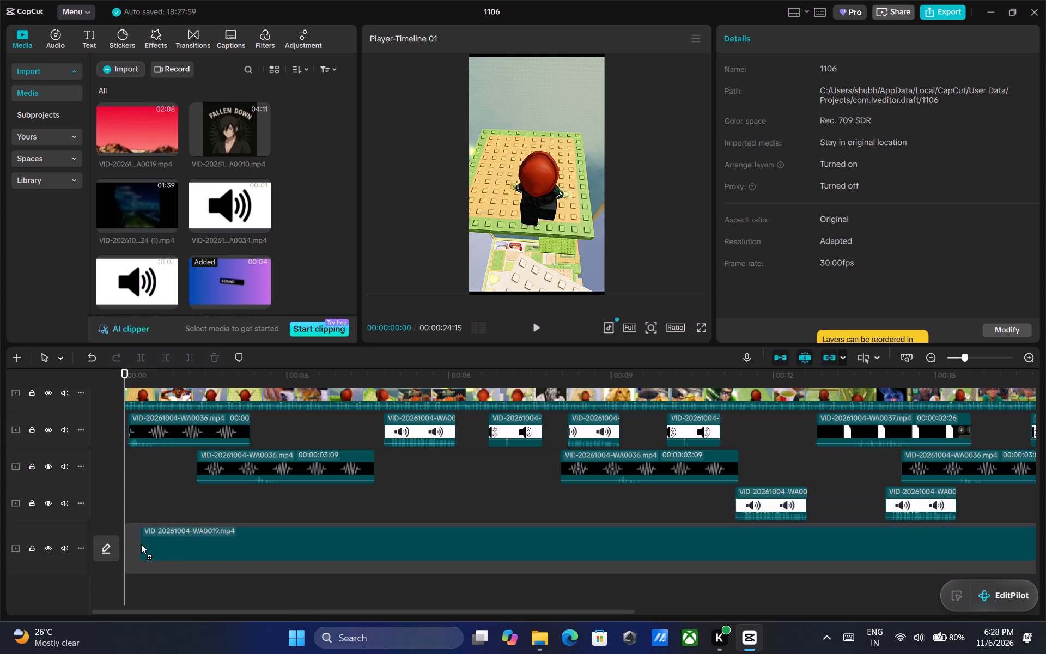
drag(141, 544, 106, 535)
Lower the volume of the background-music clip to -14.0 dB.
click(778, 33)
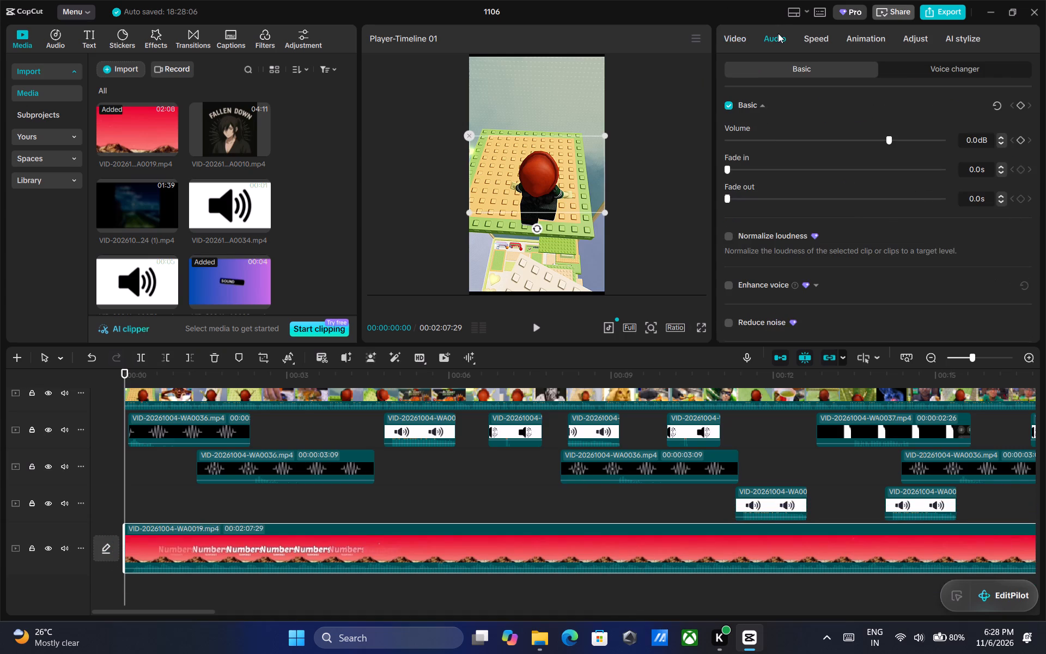
click(872, 136)
double_click(863, 136)
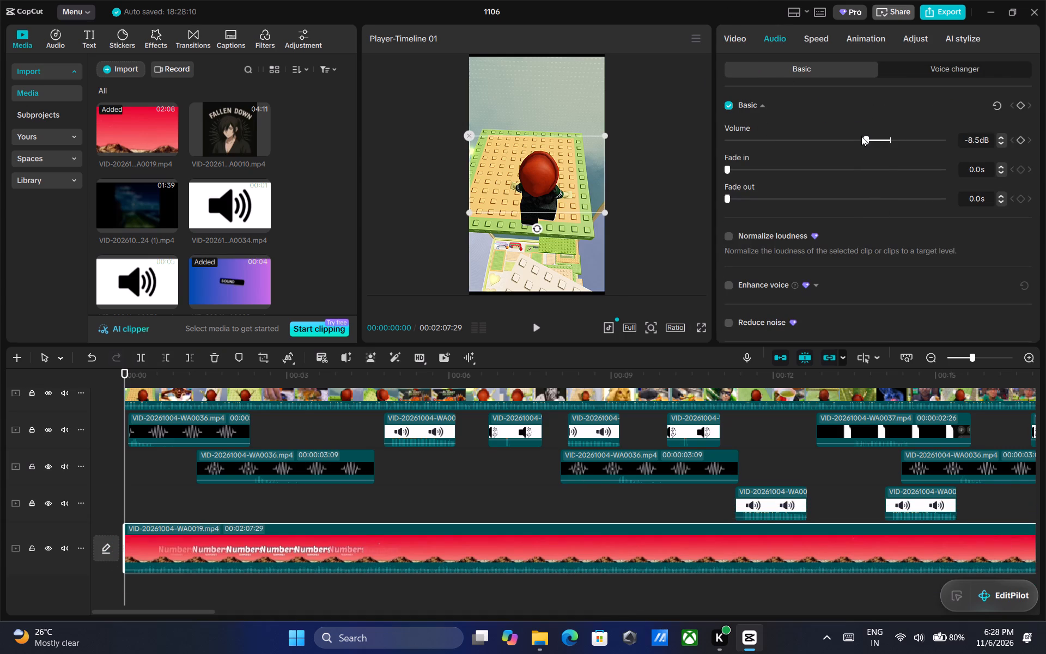
click(860, 136)
triple_click(856, 136)
click(849, 136)
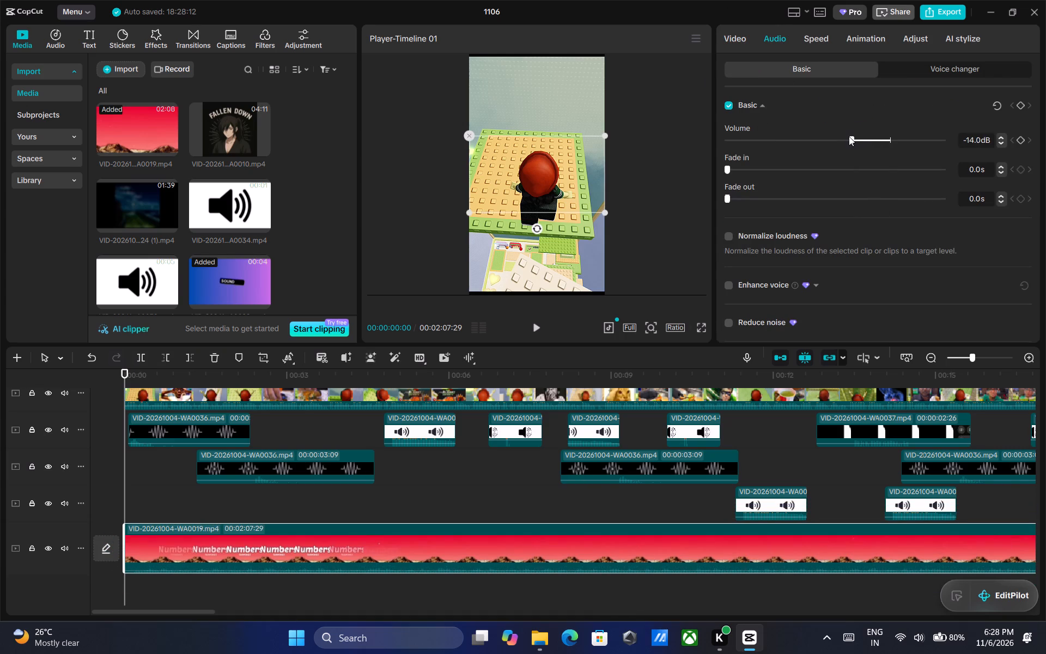
Play the video full screen from the start to check the music against the sound effects.
click(533, 326)
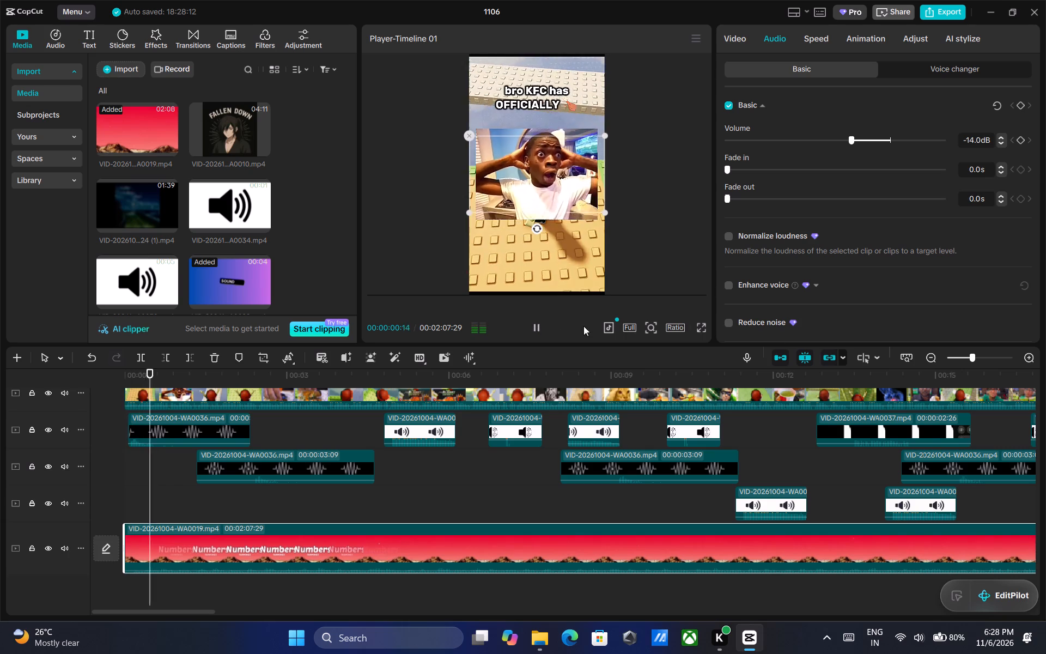
click(700, 326)
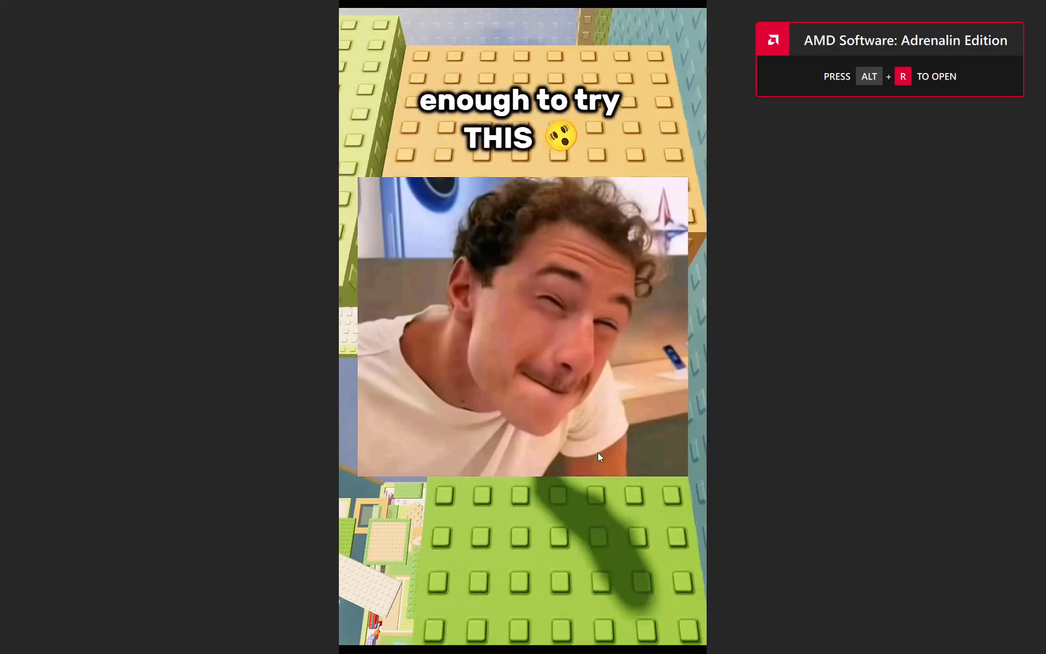
click(509, 510)
click(708, 589)
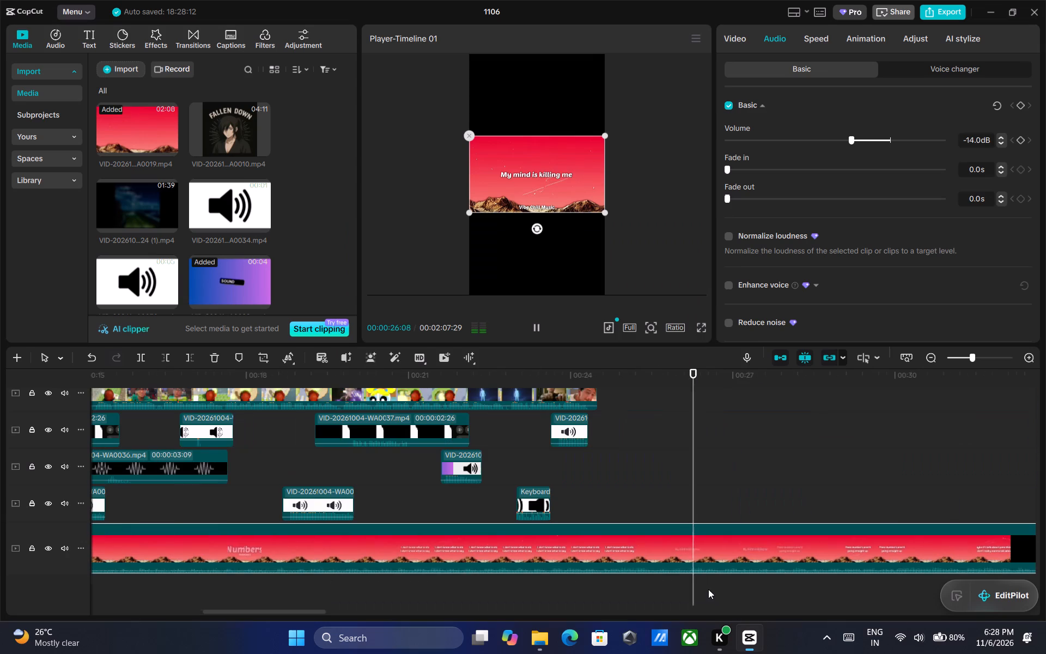
Split the background-music clip at 00:00:24:10, near the end of the video, and delete the part after it.
drag(745, 393, 600, 382)
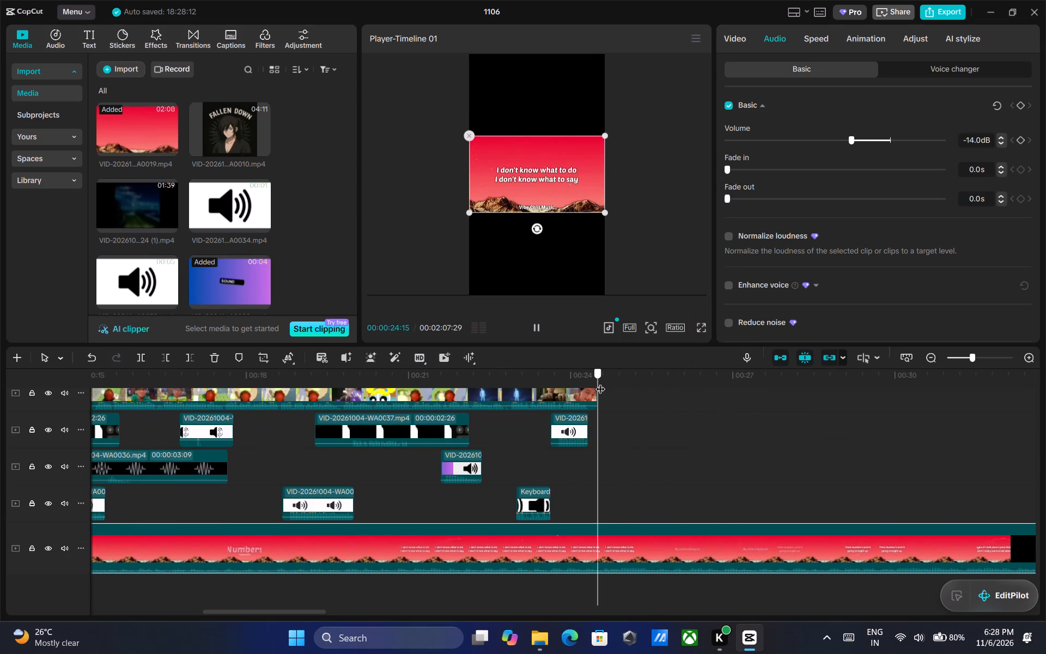
drag(600, 382, 592, 383)
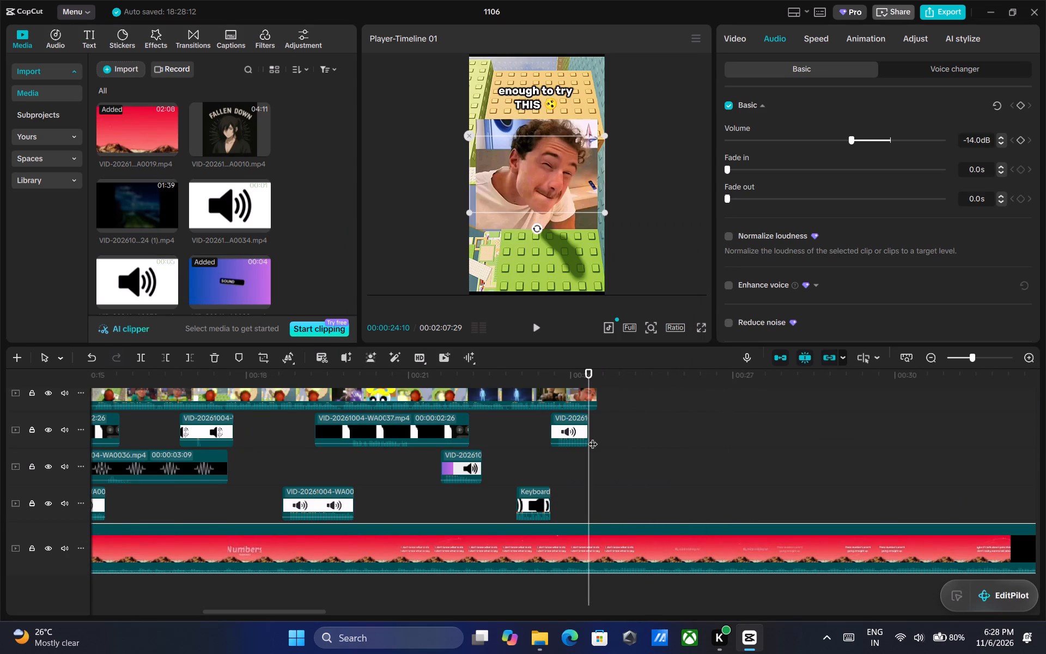
key(ctrl+b)
key(Delete)
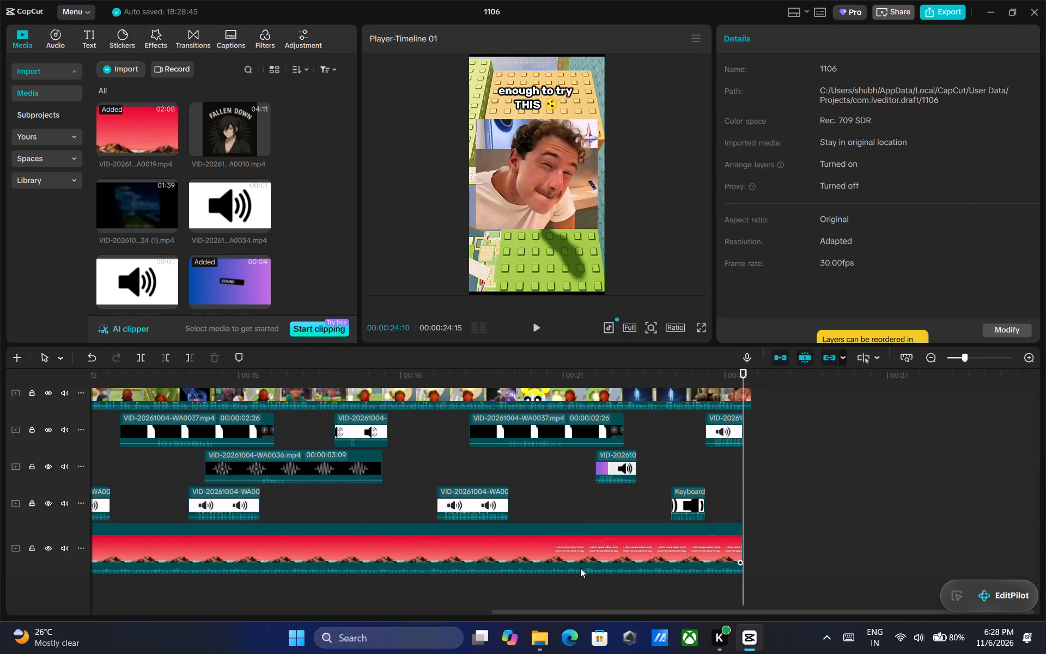
Set the volume of the trimmed background-music clip to -14.5 dB and deselect it.
click(593, 547)
click(781, 43)
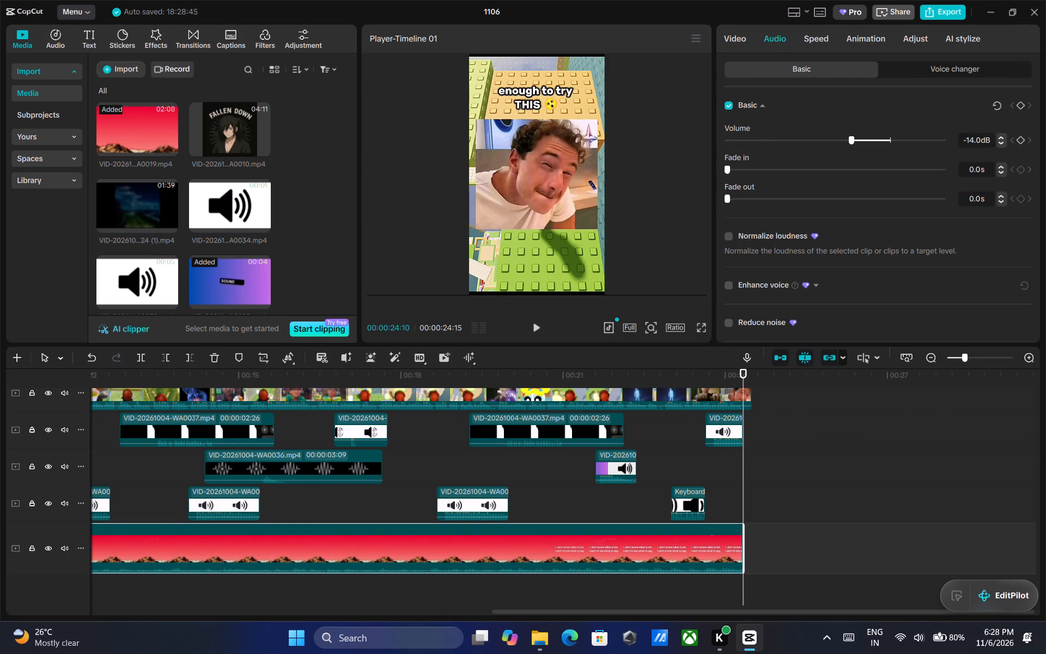
triple_click(999, 142)
double_click(999, 142)
click(811, 445)
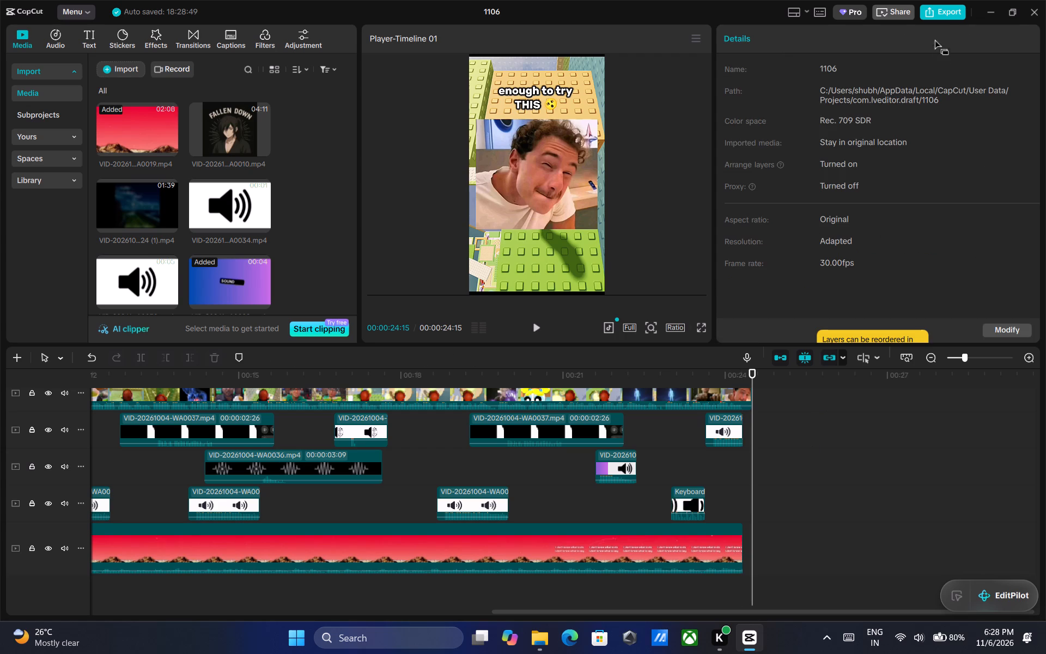
Export the video as 1106(1) in 1080P mp4 with the frame rate set to 60fps, and close the export window.
click(941, 8)
click(668, 347)
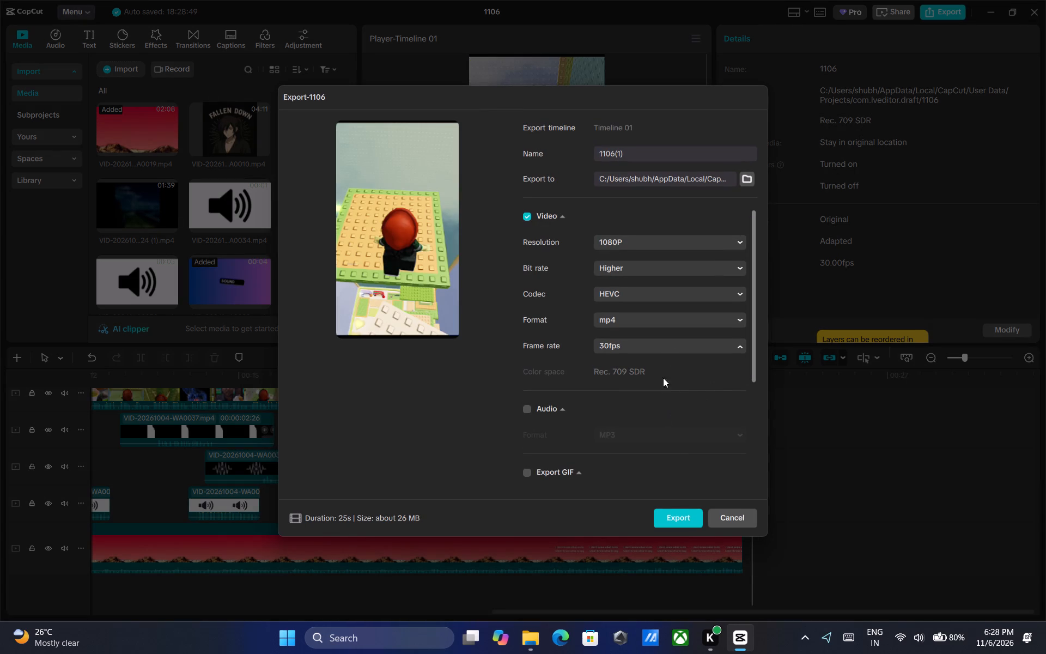
click(653, 500)
click(666, 522)
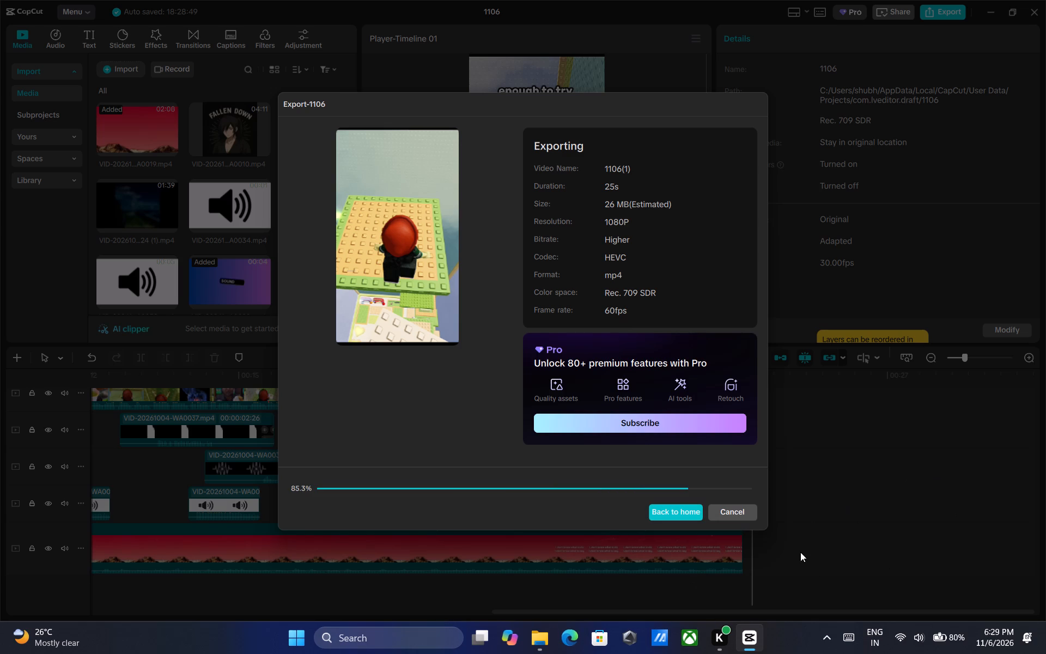
click(737, 508)
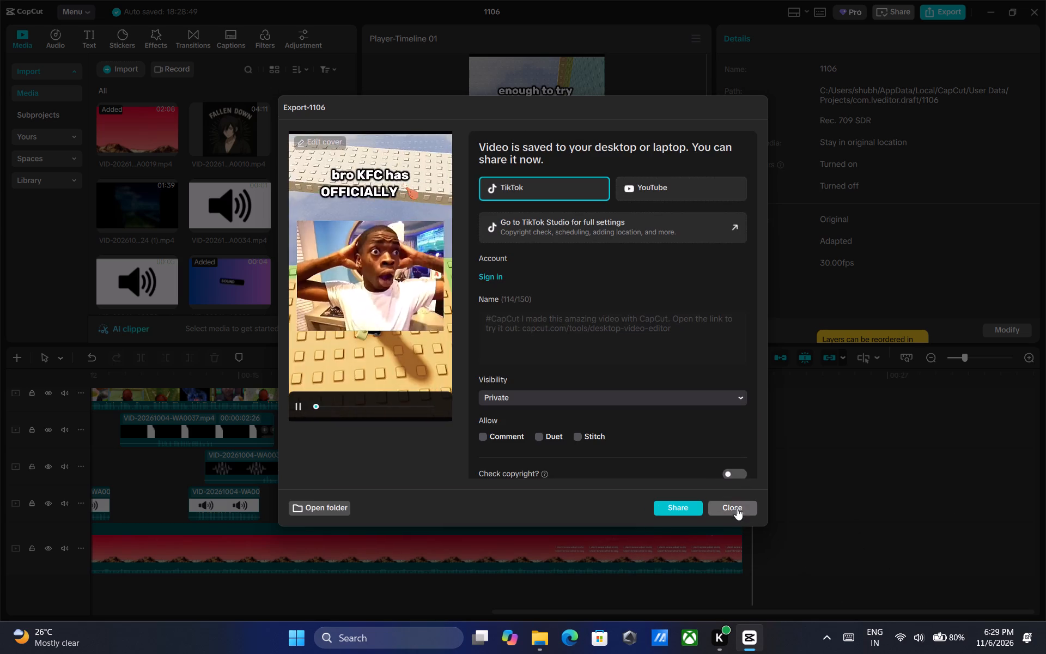
Switch to File Explorer and choose a file action for the exported video 1106(1) in CapCut's Videos folder.
click(538, 643)
click(551, 258)
click(544, 141)
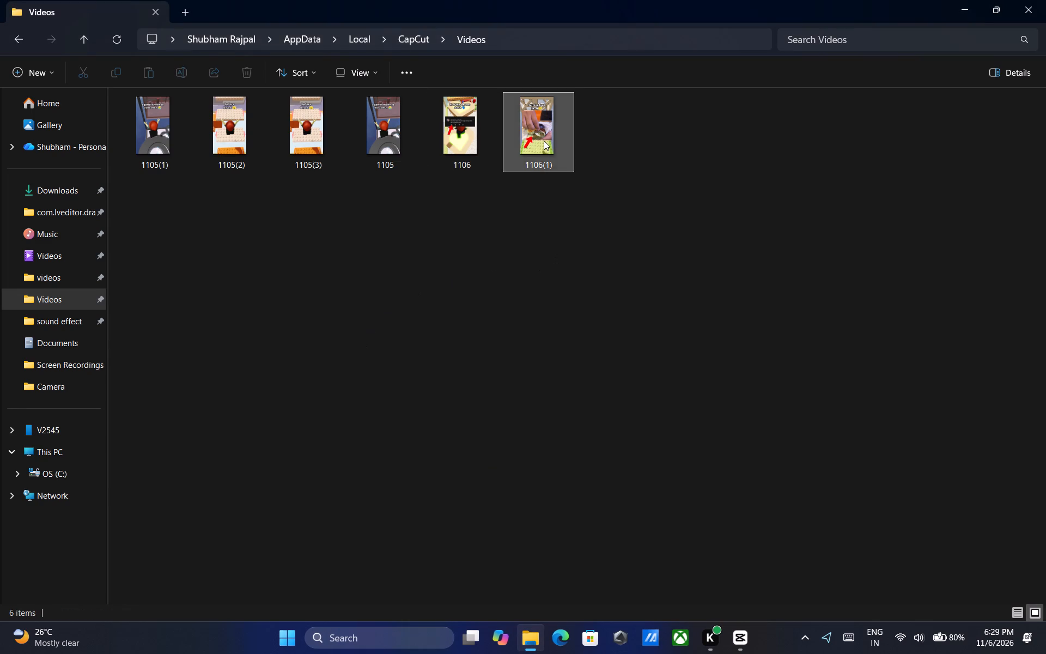
right_click(544, 141)
click(616, 242)
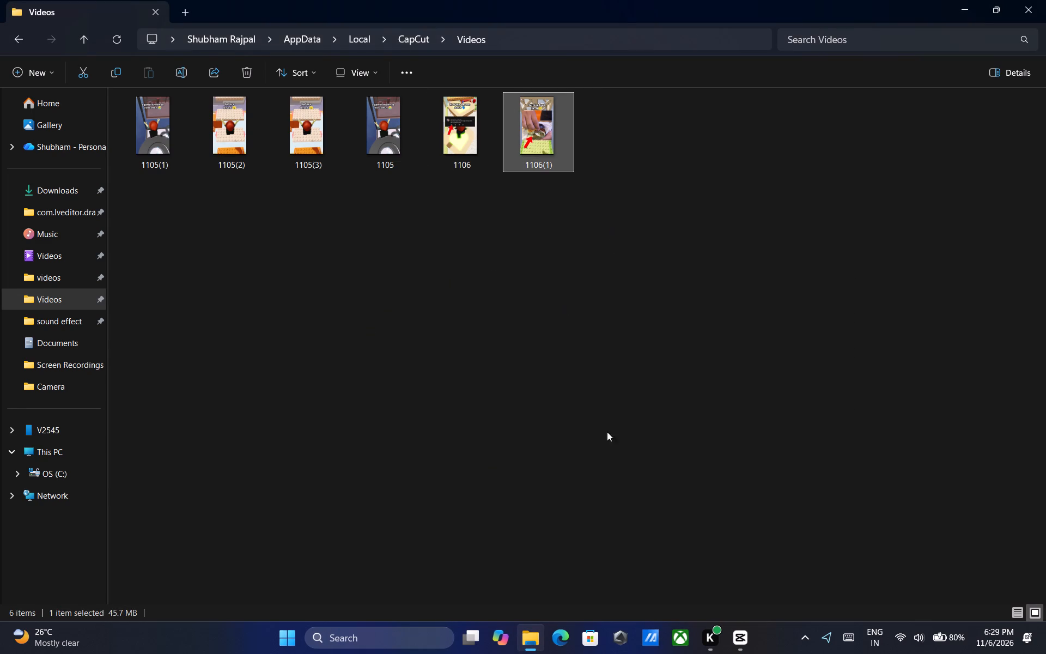
click(528, 434)
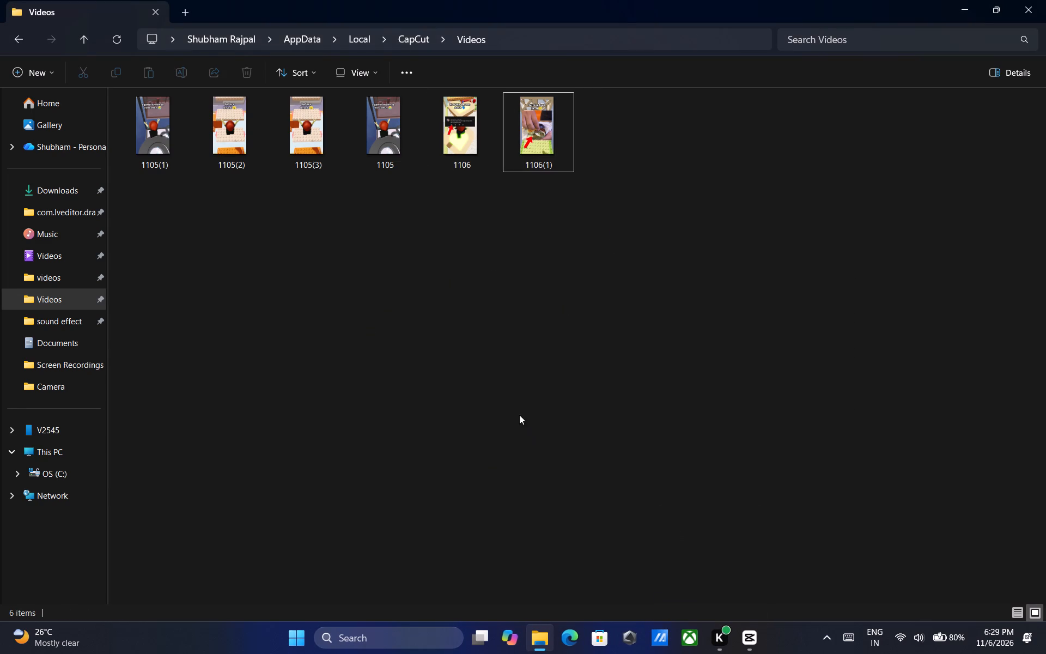
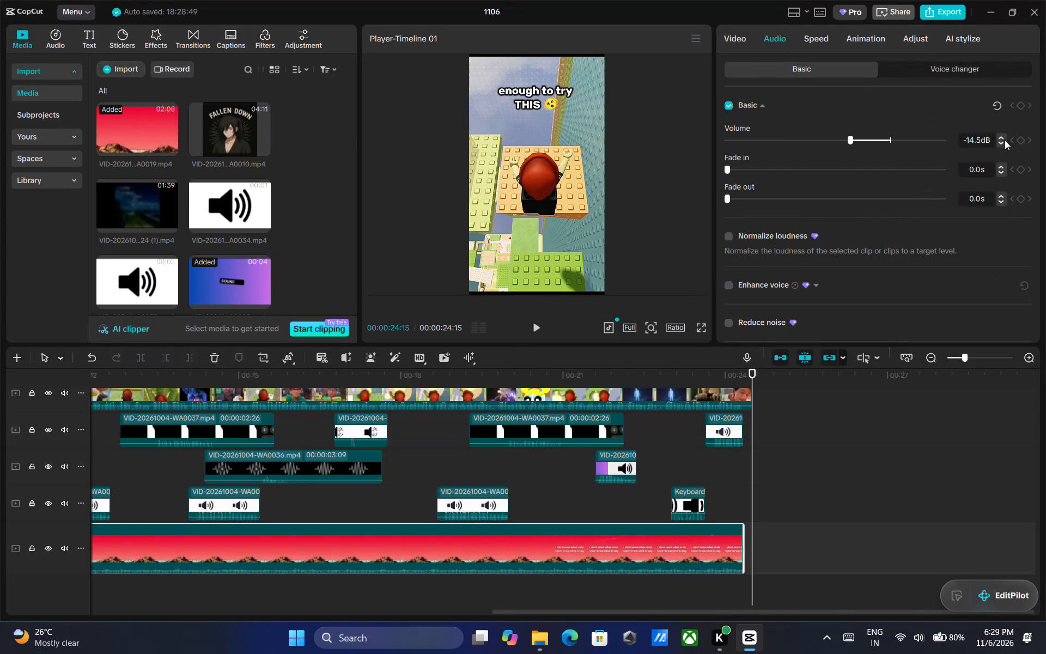
Set the volume of the background-music clip to -15.3 dB.
triple_click(1004, 143)
triple_click(1004, 143)
triple_click(1004, 143)
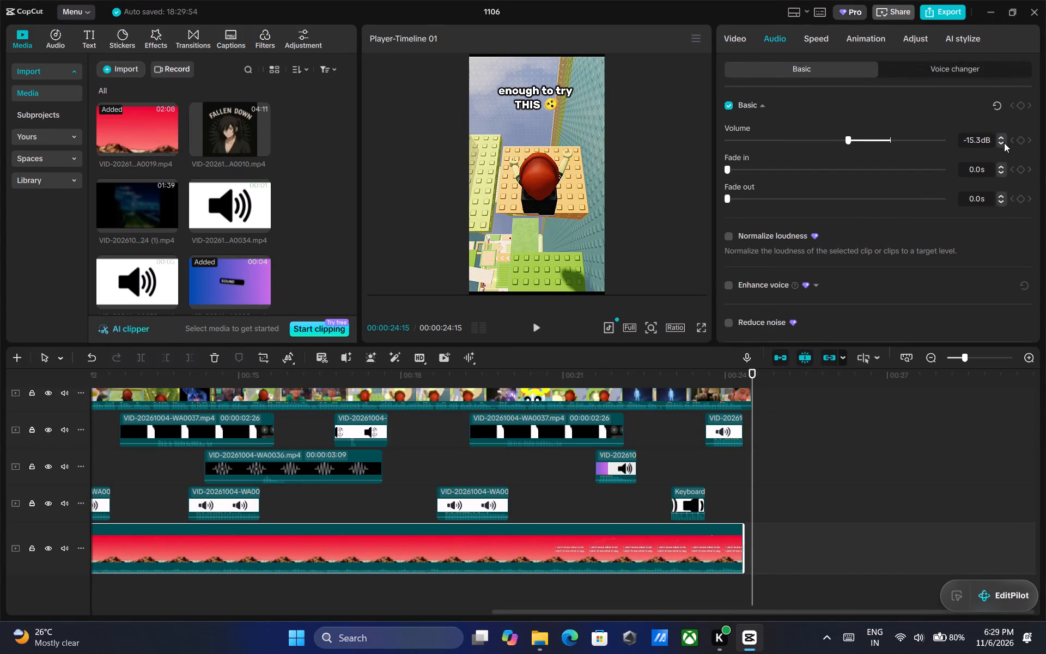
click(1004, 143)
double_click(999, 135)
click(1001, 135)
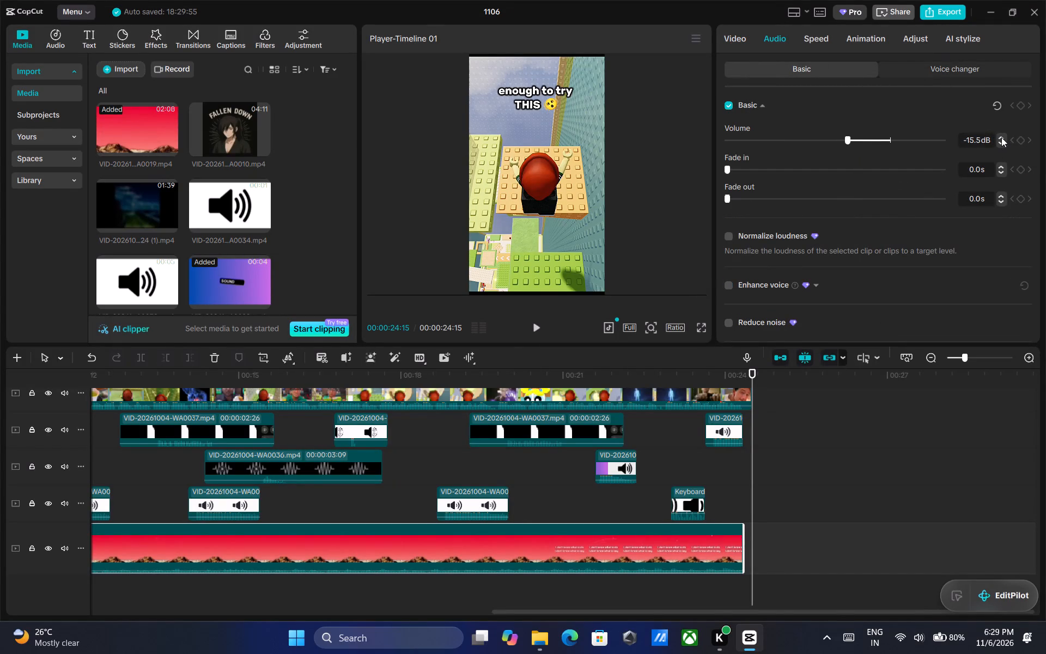
double_click(1001, 137)
Export the video as 1106(2) in 1080P mp4 with the frame rate set to 60fps, and close the export window.
click(951, 11)
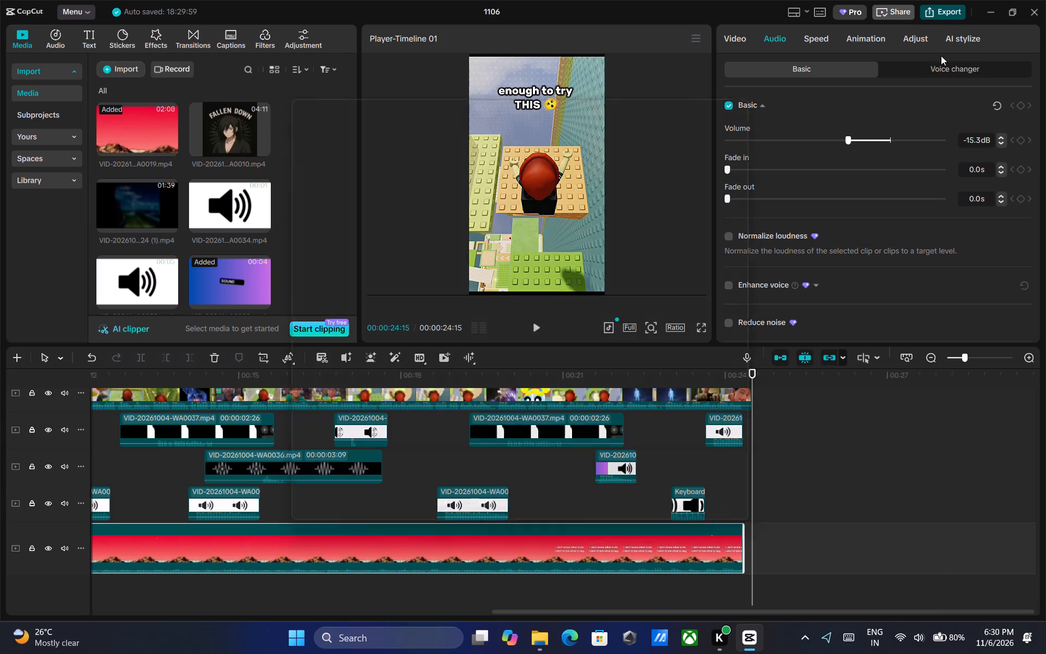
click(690, 348)
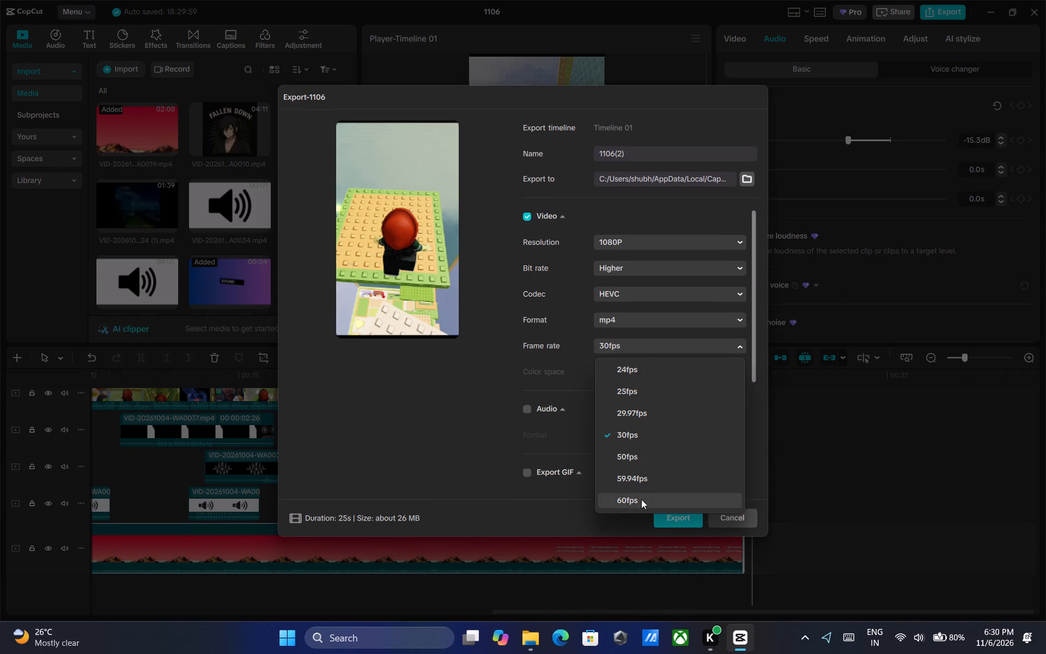
click(641, 499)
click(668, 519)
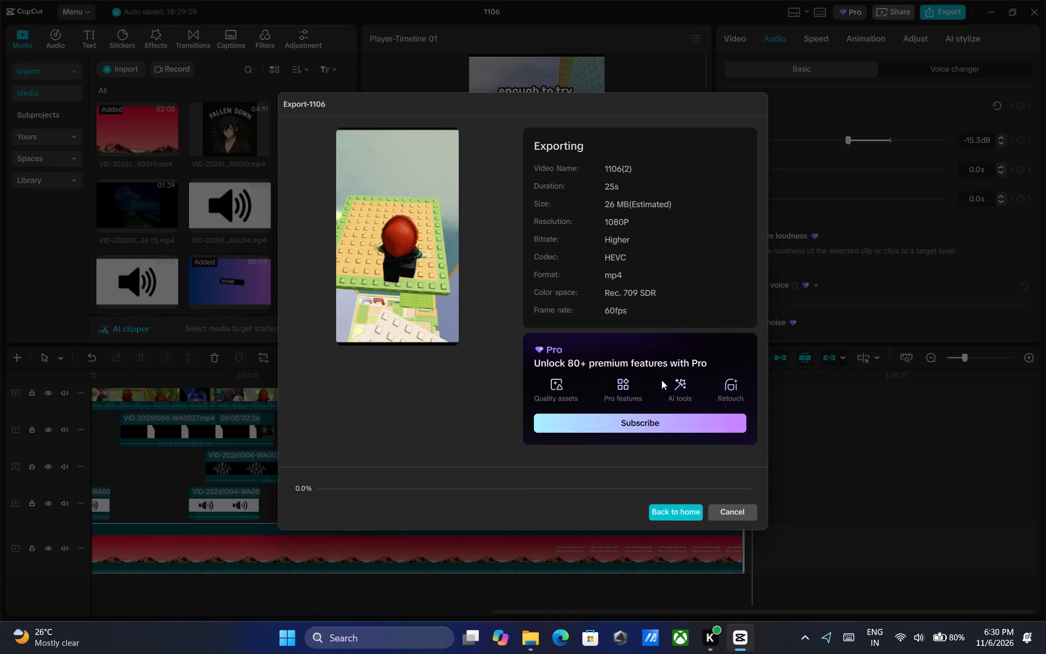
scroll(660, 323, down, 3)
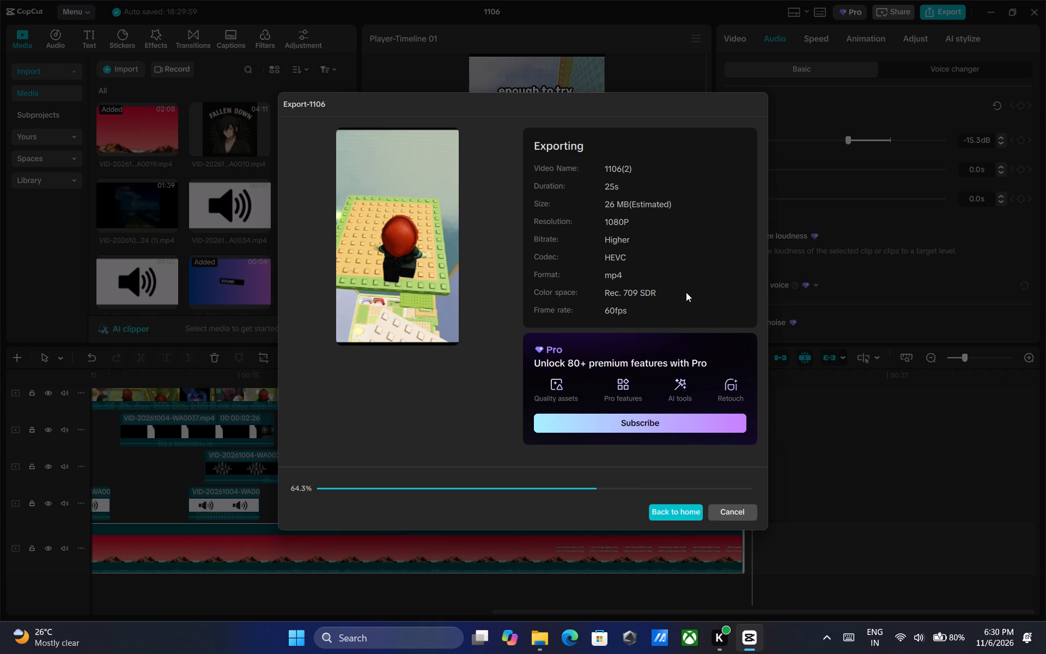
click(730, 507)
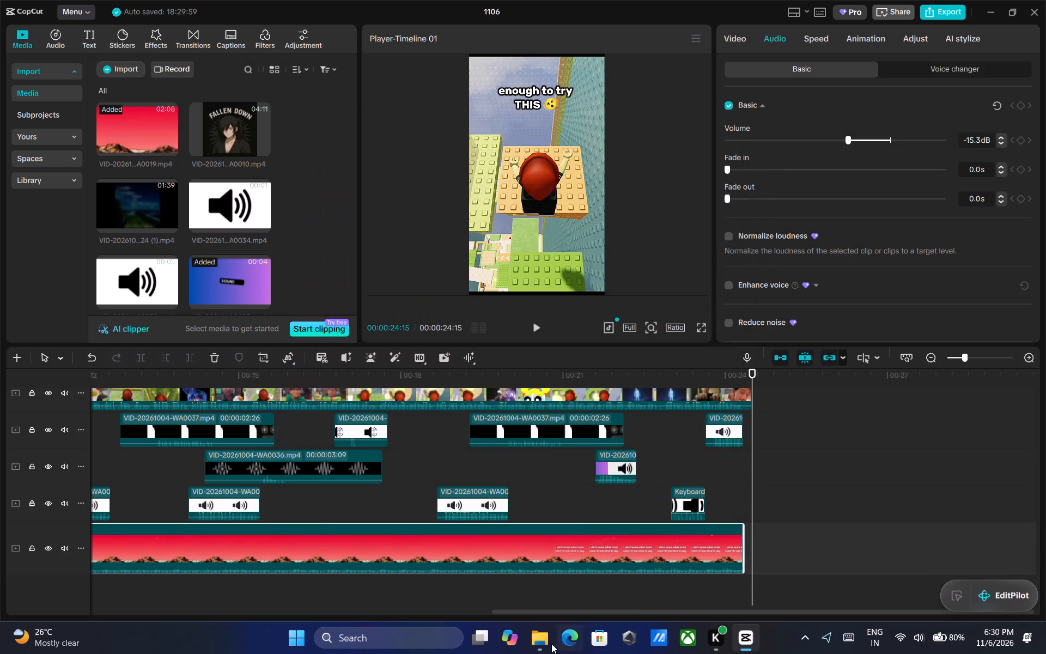
Switch to File Explorer, choose a file action for the exported video 1106(2) in CapCut's Videos folder, and close the folder window.
click(548, 646)
click(536, 643)
click(628, 156)
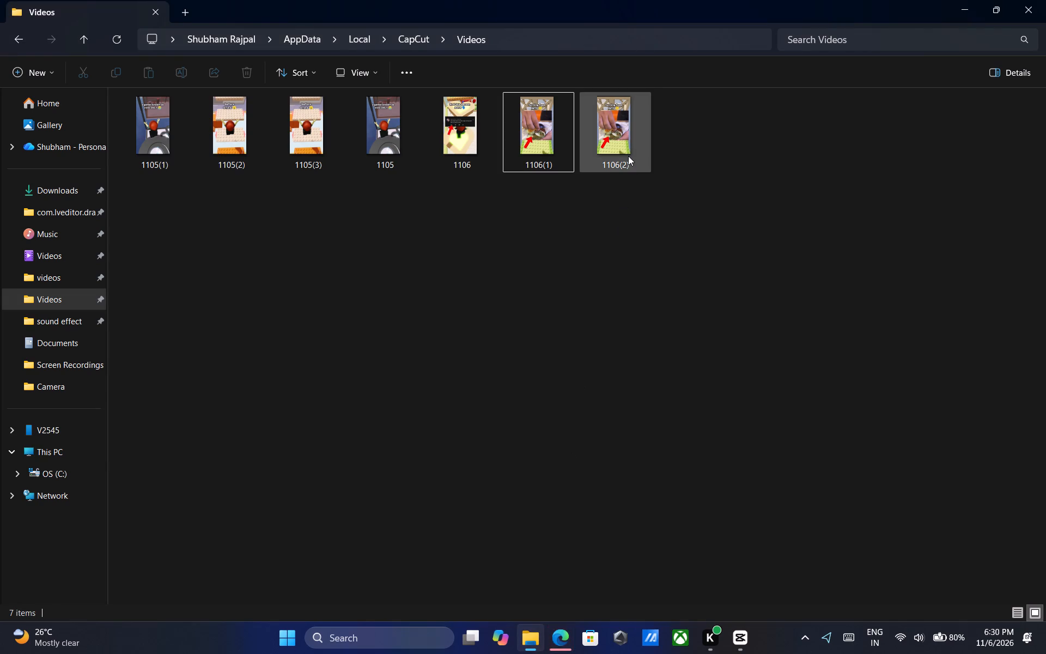
right_click(628, 156)
click(677, 253)
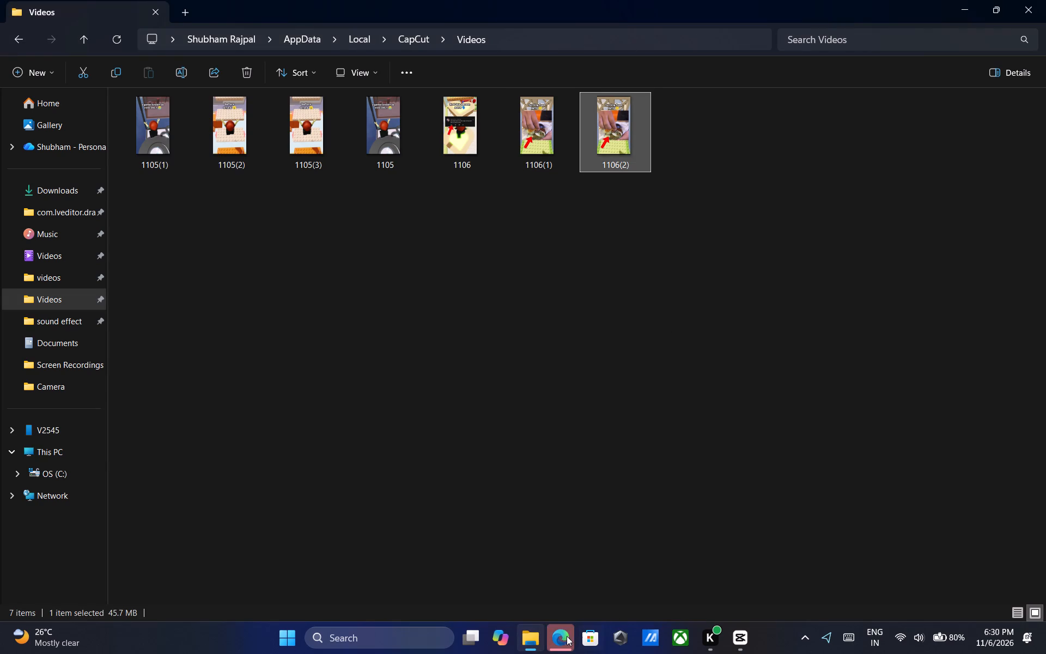
click(613, 511)
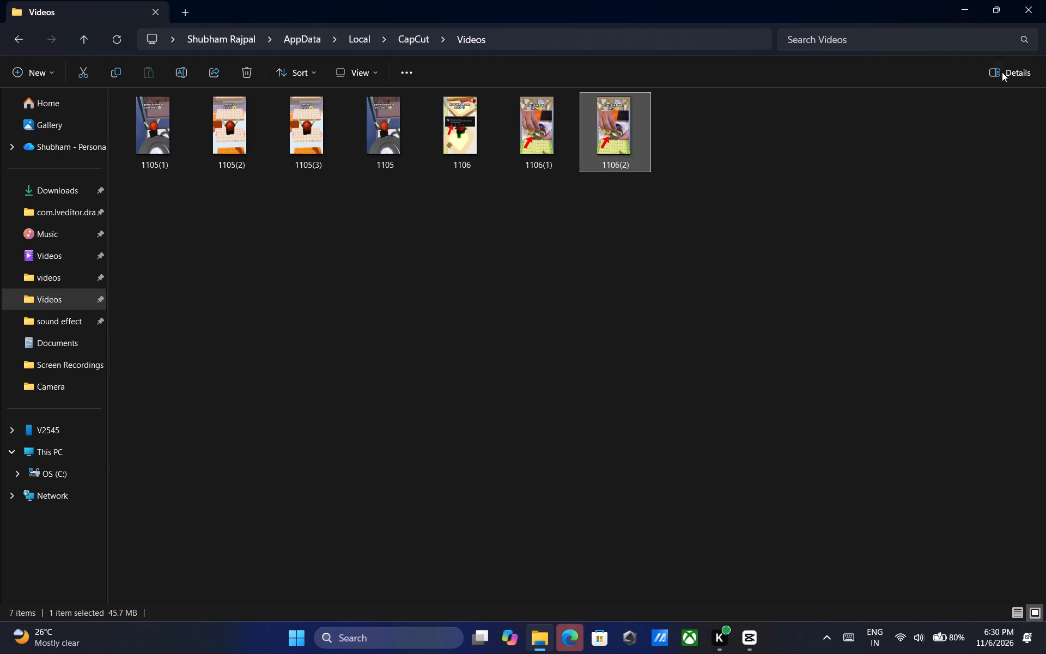
click(1027, 15)
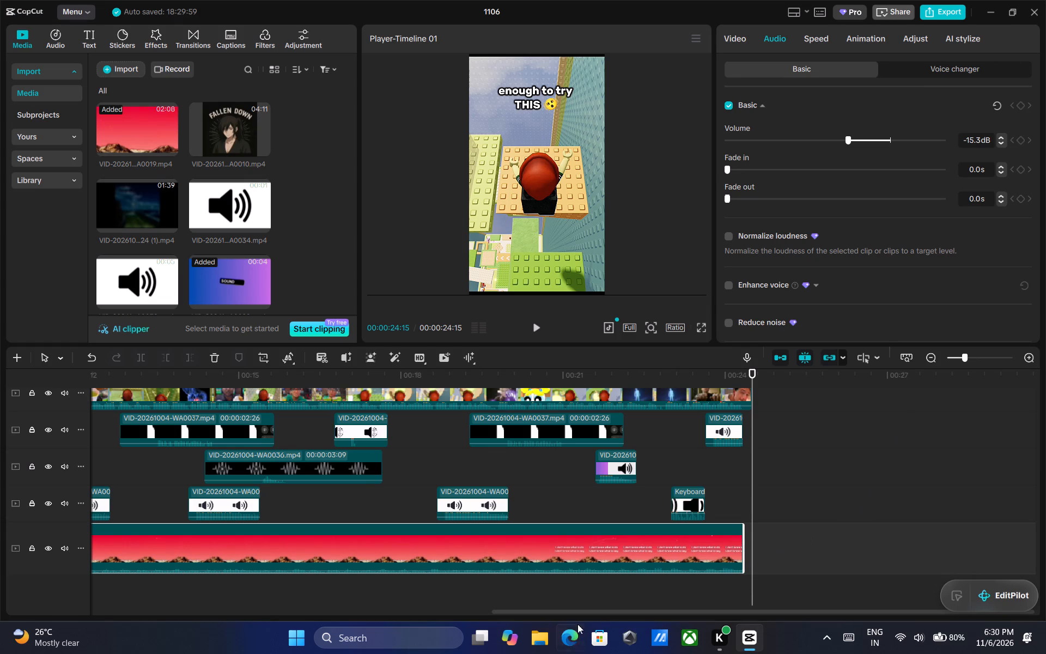